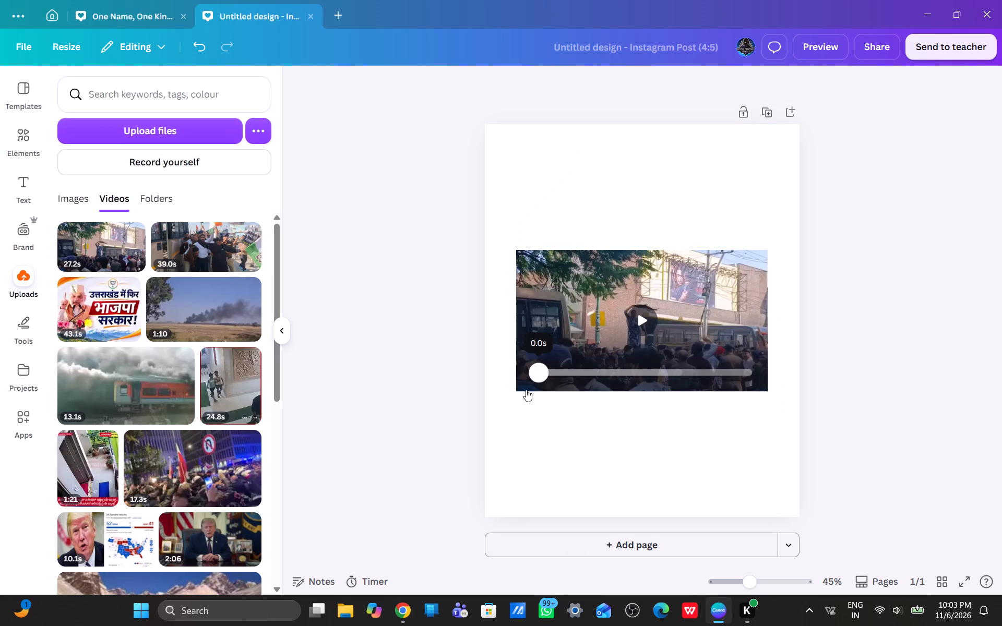
pyautogui.press('Delete')
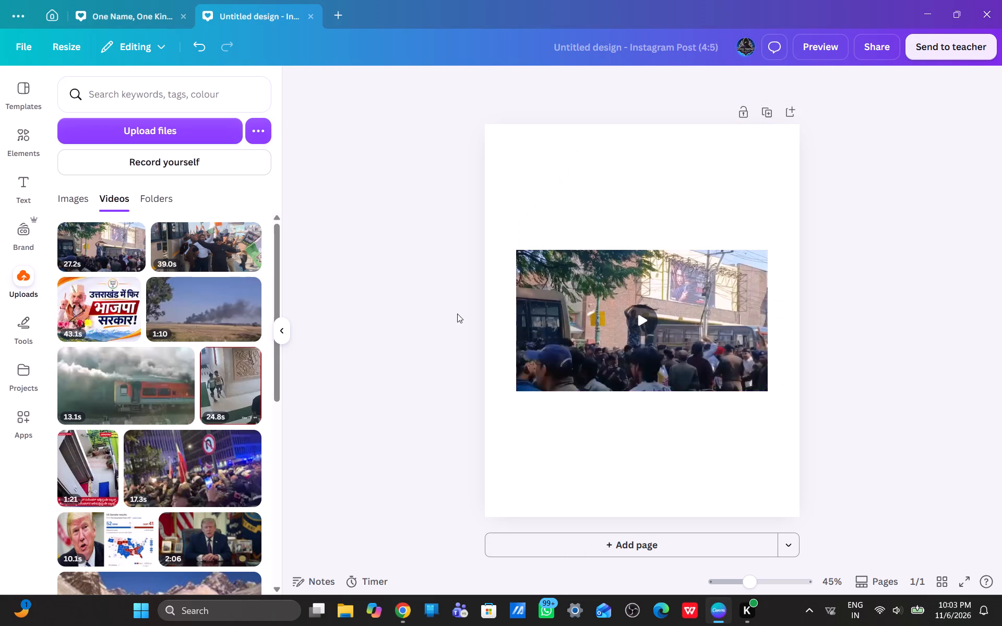
pyautogui.click(537, 311)
pyautogui.press('Delete')
pyautogui.click(101, 258)
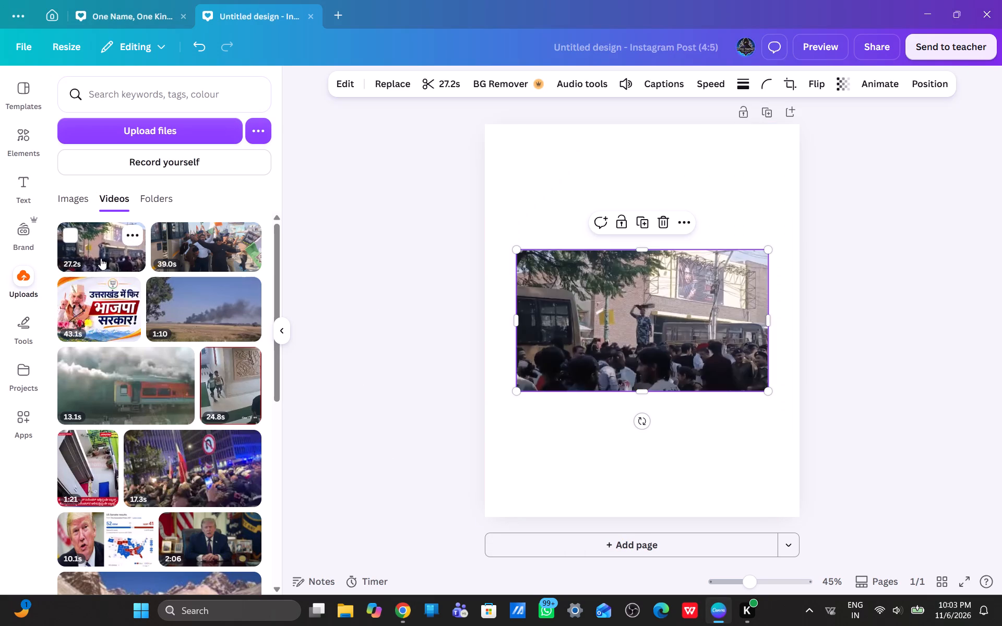
pyautogui.press('Delete')
# Add the uploaded 39.0-second protest video to the page and enlarge it to span the full page width.
pyautogui.click(209, 241)
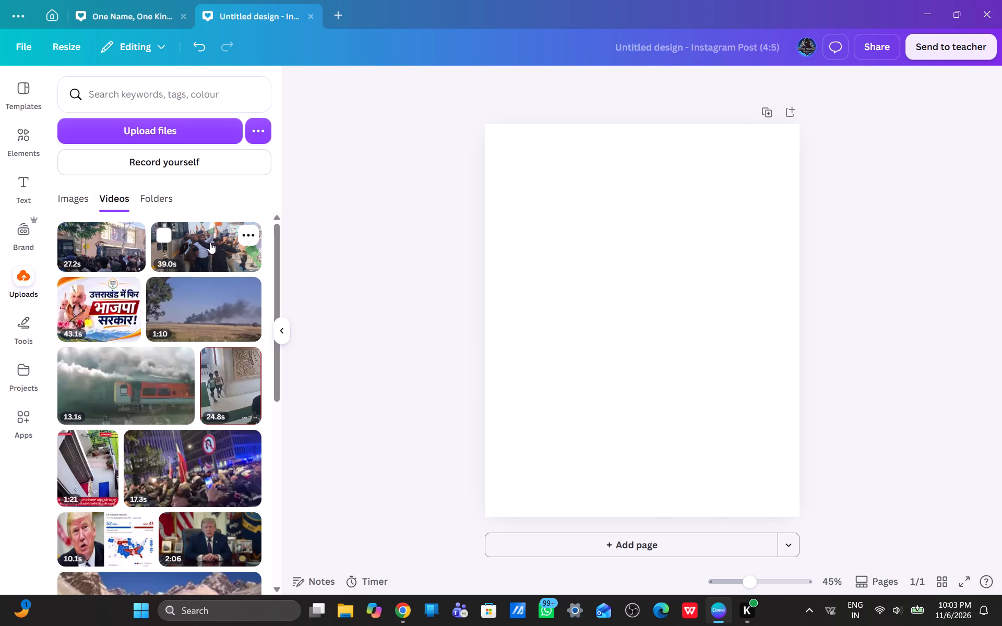
pyautogui.moveTo(516, 379); pyautogui.dragTo(495, 406)
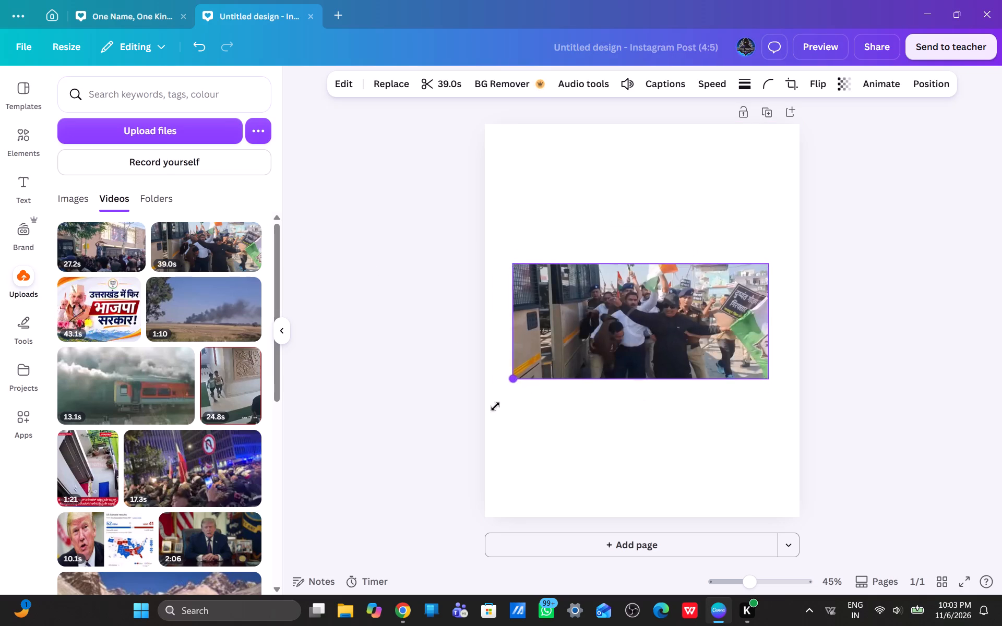
pyautogui.moveTo(495, 406); pyautogui.dragTo(495, 410)
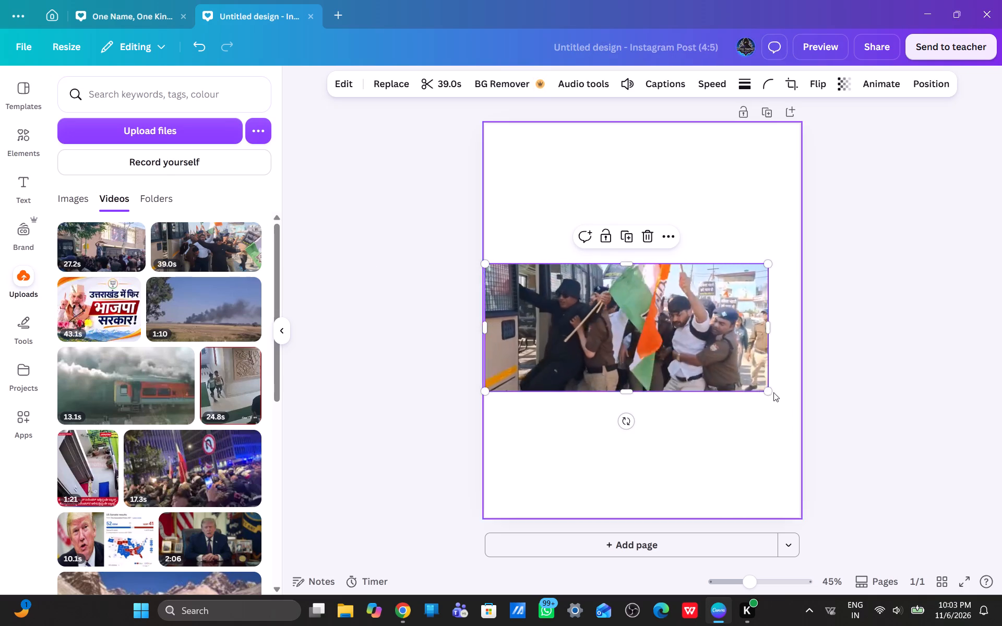
pyautogui.moveTo(769, 390); pyautogui.dragTo(785, 402)
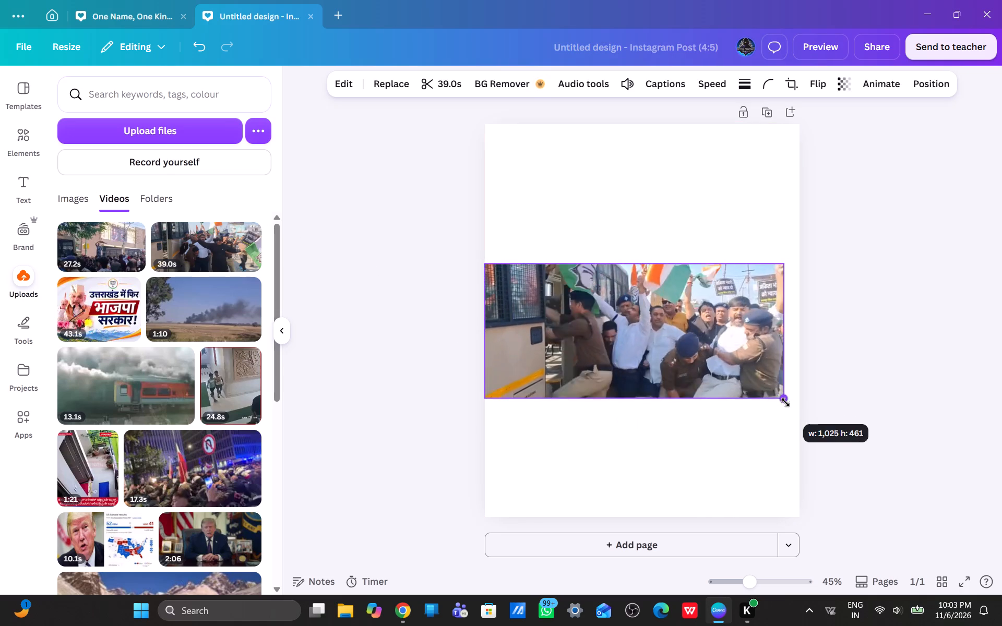
pyautogui.moveTo(785, 402); pyautogui.dragTo(795, 410)
# Extend the video's height from just above the page's top edge to roughly three quarters down the page.
pyautogui.moveTo(643, 262); pyautogui.dragTo(639, 254)
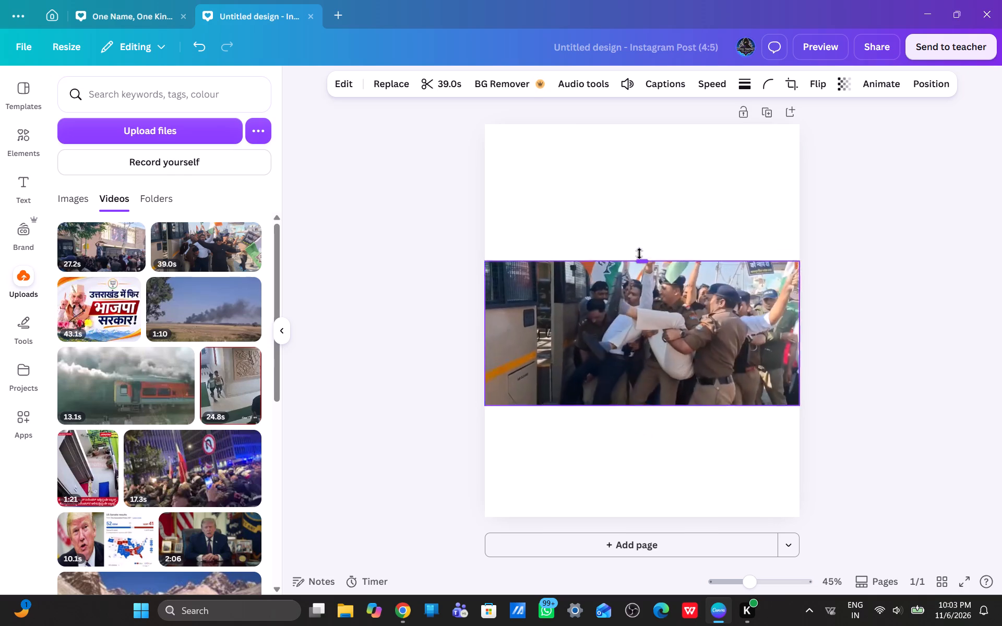
pyautogui.moveTo(639, 254); pyautogui.dragTo(611, 123)
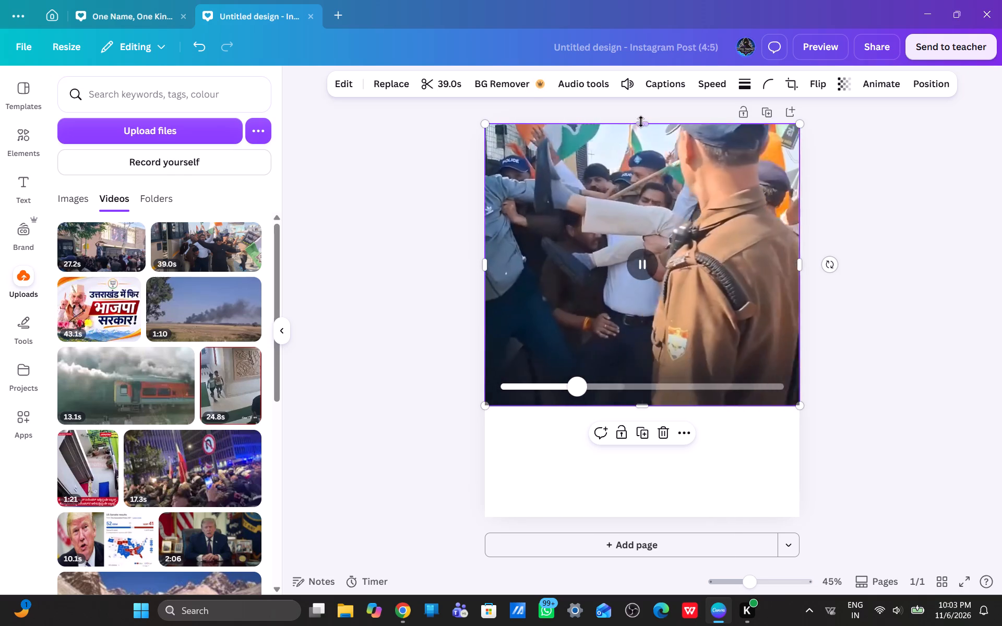
pyautogui.moveTo(645, 123); pyautogui.dragTo(645, 116)
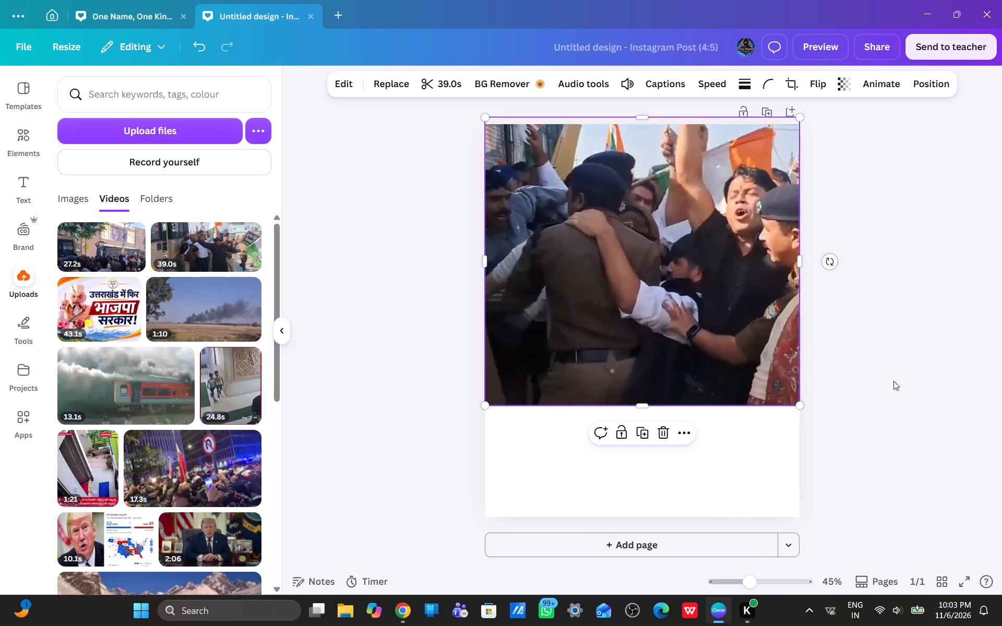
pyautogui.moveTo(642, 404); pyautogui.dragTo(643, 415)
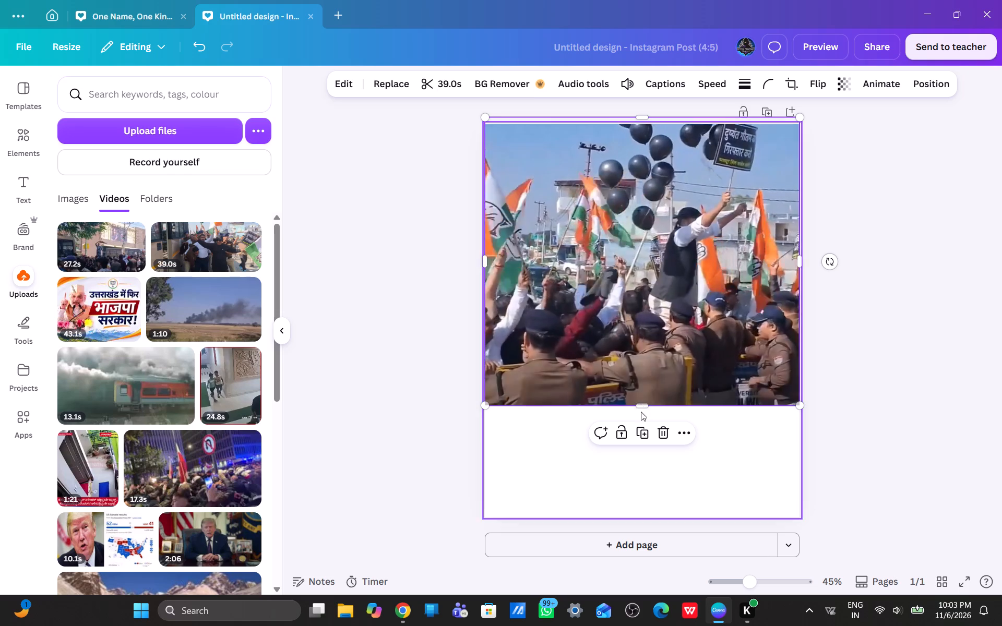
pyautogui.moveTo(640, 408); pyautogui.dragTo(642, 428)
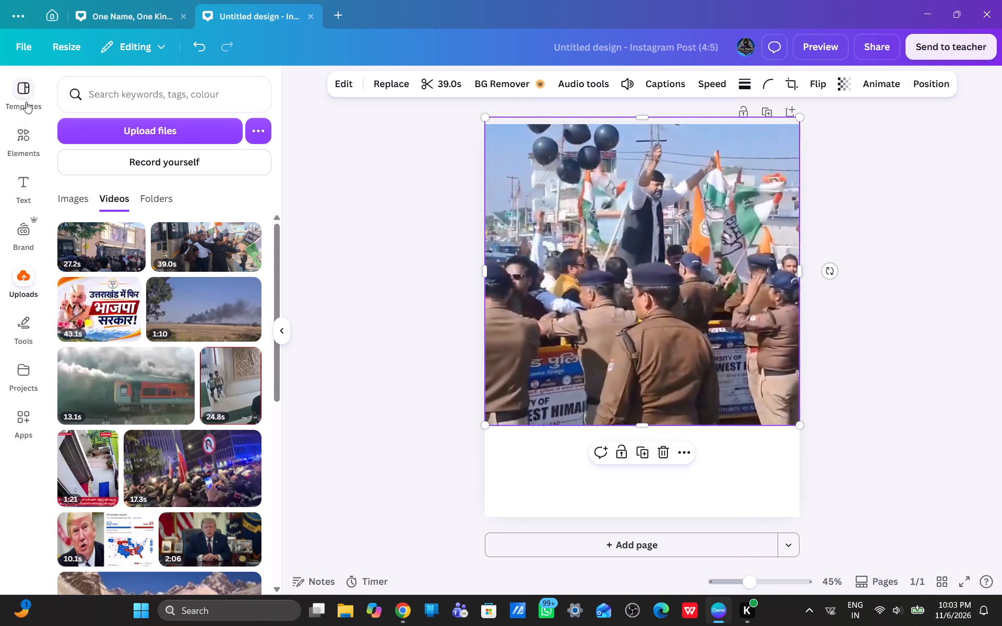
# Add the recently used black fade gradient over the video's lower part and widen it past both page edges.
pyautogui.click(20, 124)
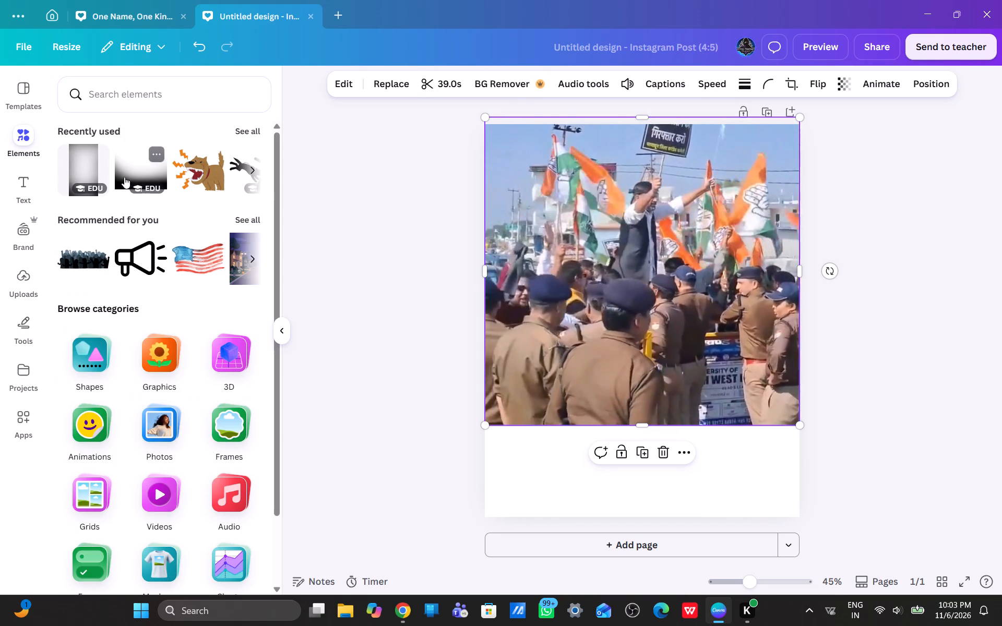
pyautogui.click(130, 171)
pyautogui.moveTo(637, 329); pyautogui.dragTo(602, 422)
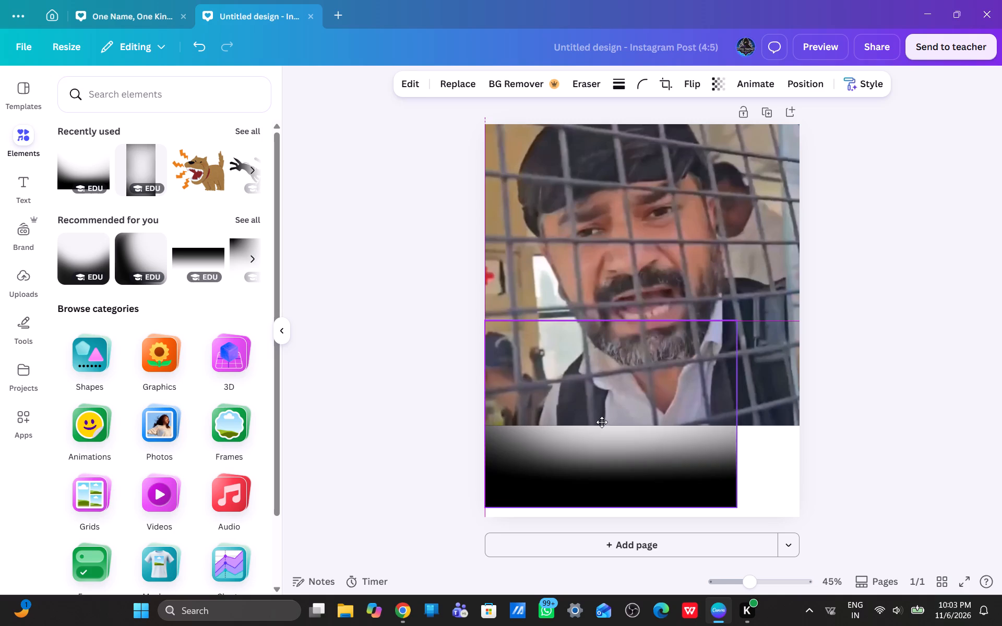
pyautogui.moveTo(602, 422); pyautogui.dragTo(595, 345)
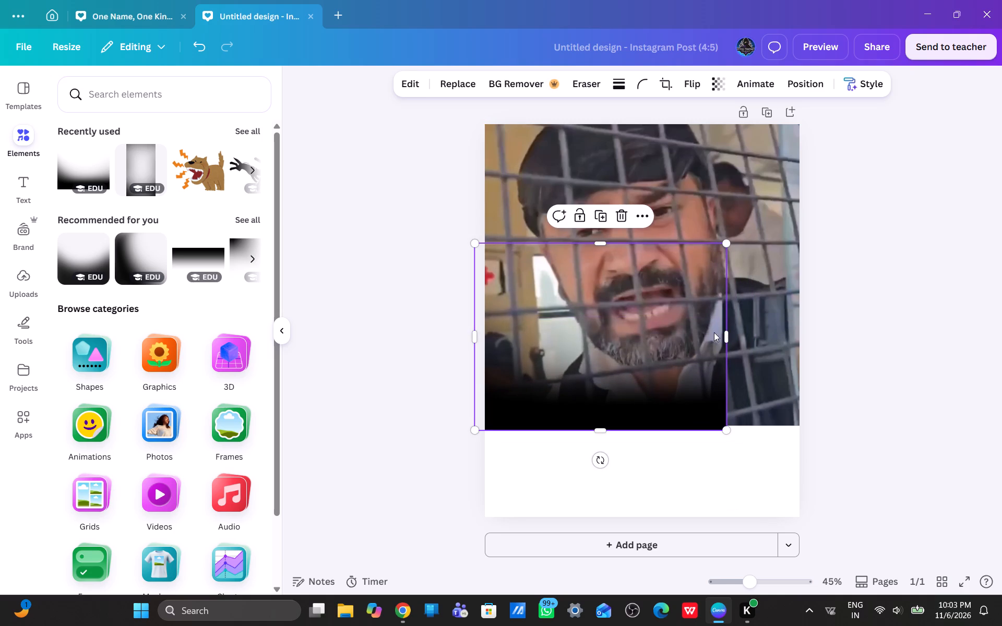
pyautogui.moveTo(725, 334); pyautogui.dragTo(809, 347)
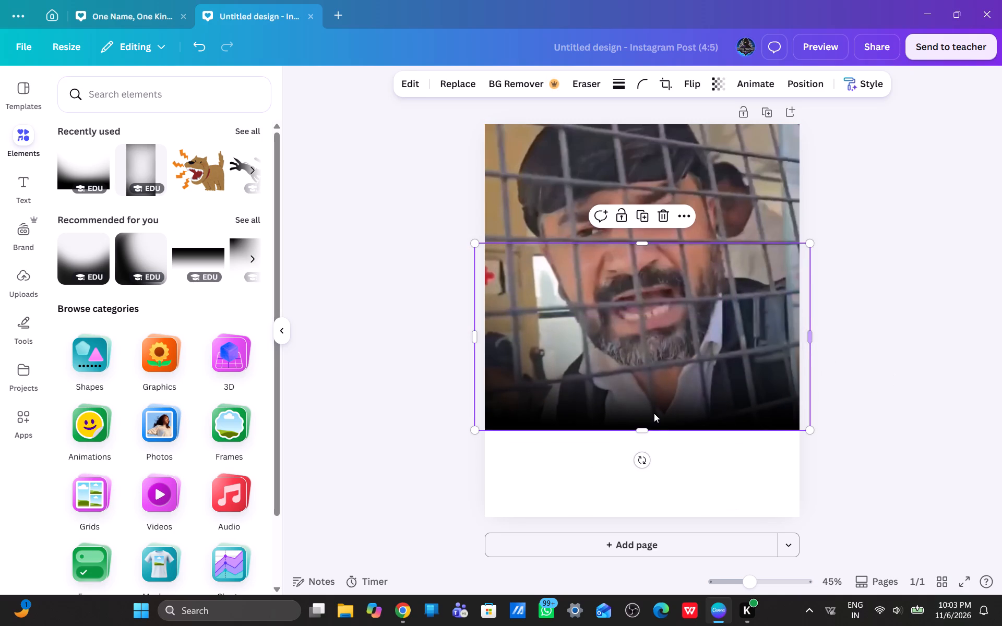
# Raise and stretch the gradient to about 1,151 wide, with its lower edge at the bottom of the page.
pyautogui.moveTo(645, 432); pyautogui.dragTo(655, 522)
pyautogui.moveTo(637, 467); pyautogui.dragTo(635, 424)
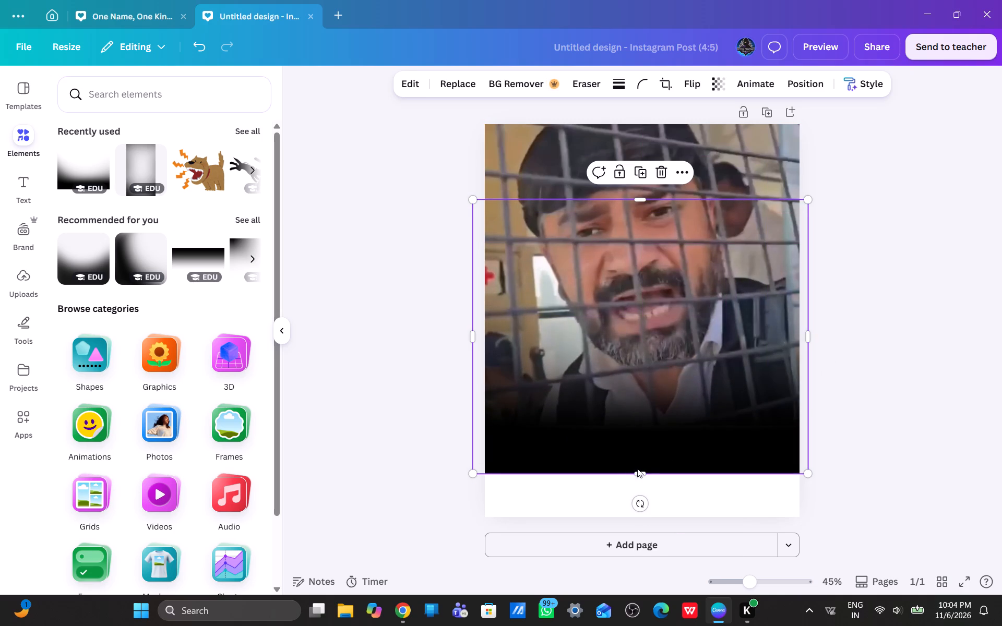
pyautogui.moveTo(637, 472); pyautogui.dragTo(642, 516)
pyautogui.moveTo(635, 491); pyautogui.dragTo(635, 488)
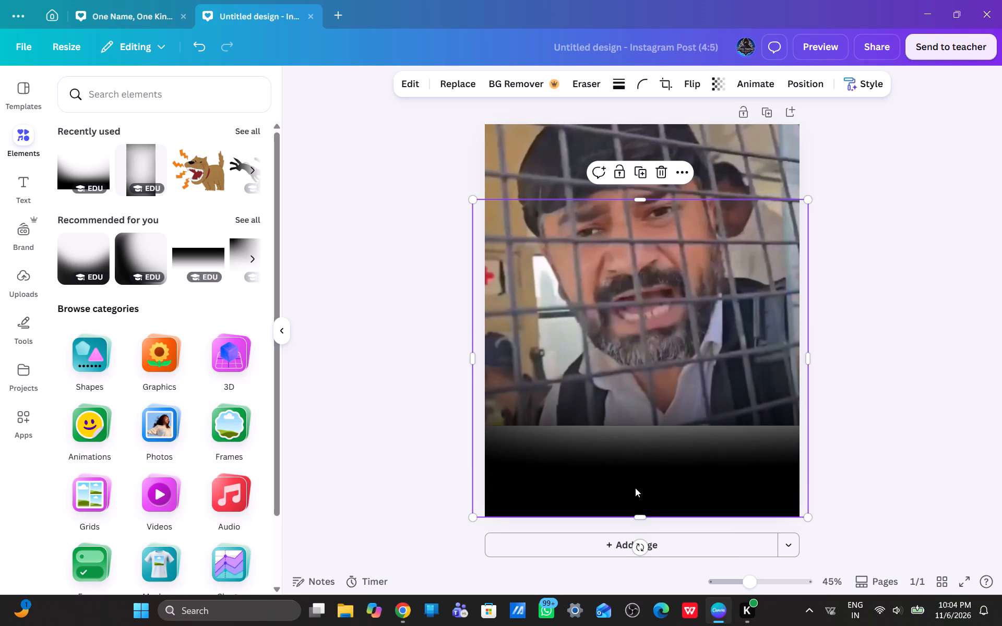
pyautogui.moveTo(635, 488); pyautogui.dragTo(632, 439)
pyautogui.moveTo(636, 465); pyautogui.dragTo(637, 473)
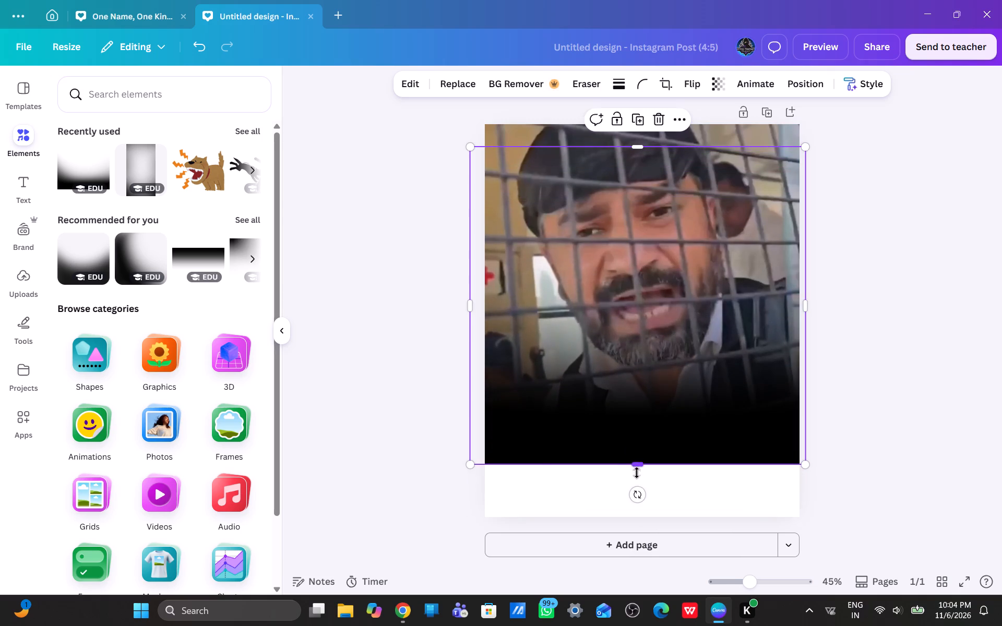
pyautogui.moveTo(637, 473); pyautogui.dragTo(646, 516)
pyautogui.moveTo(632, 472); pyautogui.dragTo(630, 431)
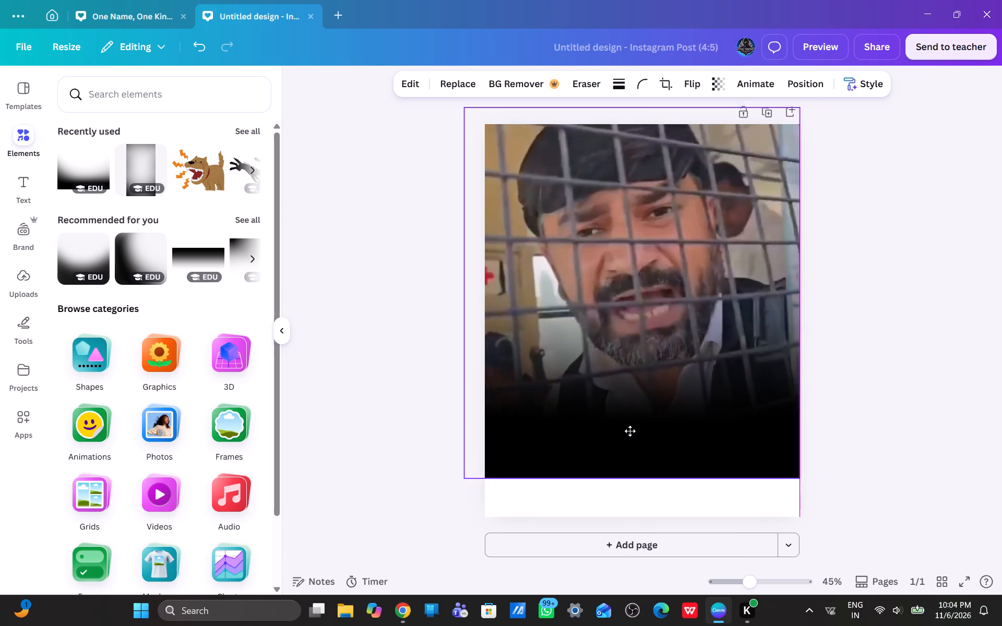
pyautogui.moveTo(630, 431); pyautogui.dragTo(635, 428)
pyautogui.moveTo(641, 473); pyautogui.dragTo(642, 511)
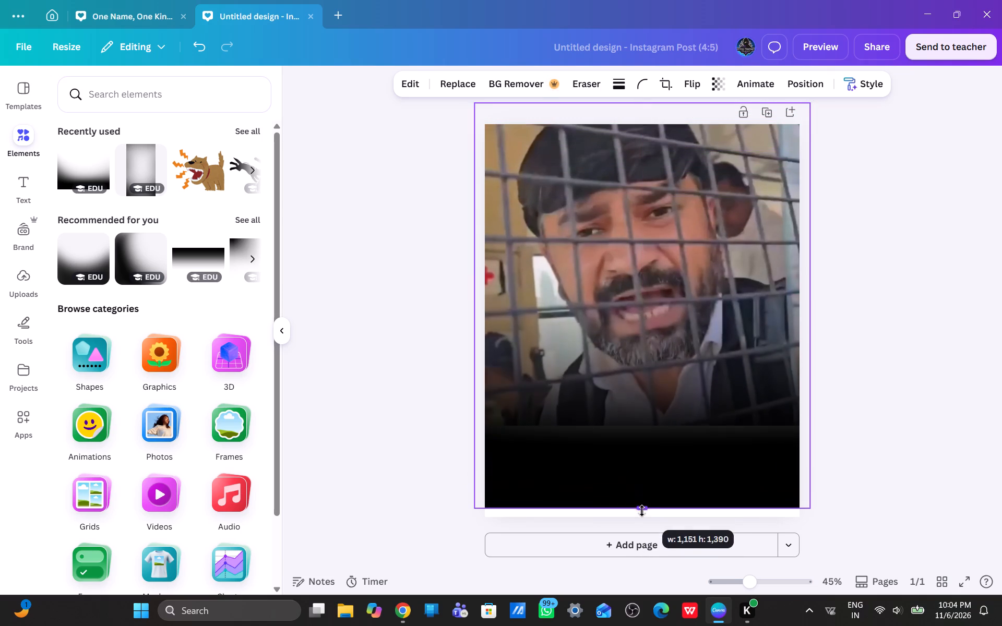
pyautogui.moveTo(642, 511); pyautogui.dragTo(643, 517)
# Keep raising and lengthening the gradient down to the page bottom so the video's lower edge blends into solid black.
pyautogui.moveTo(642, 467); pyautogui.dragTo(641, 427)
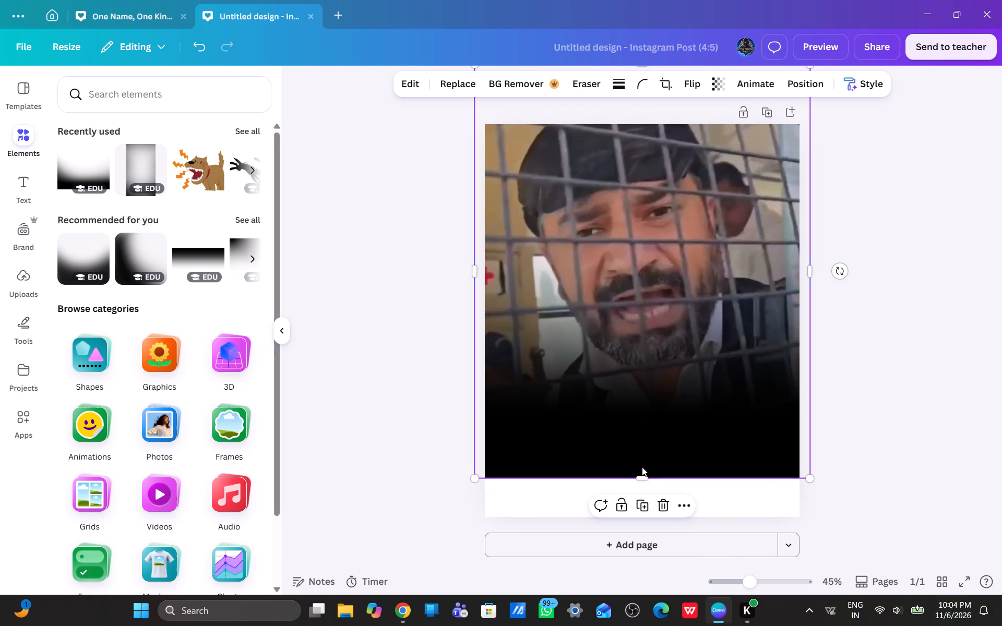
pyautogui.moveTo(642, 479); pyautogui.dragTo(642, 517)
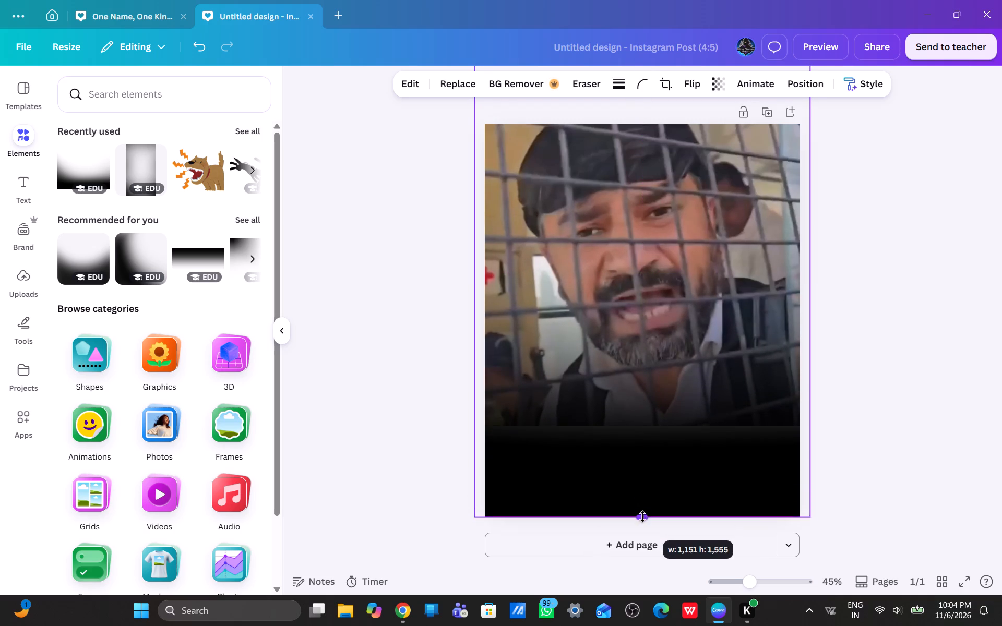
pyautogui.moveTo(634, 476); pyautogui.dragTo(632, 452)
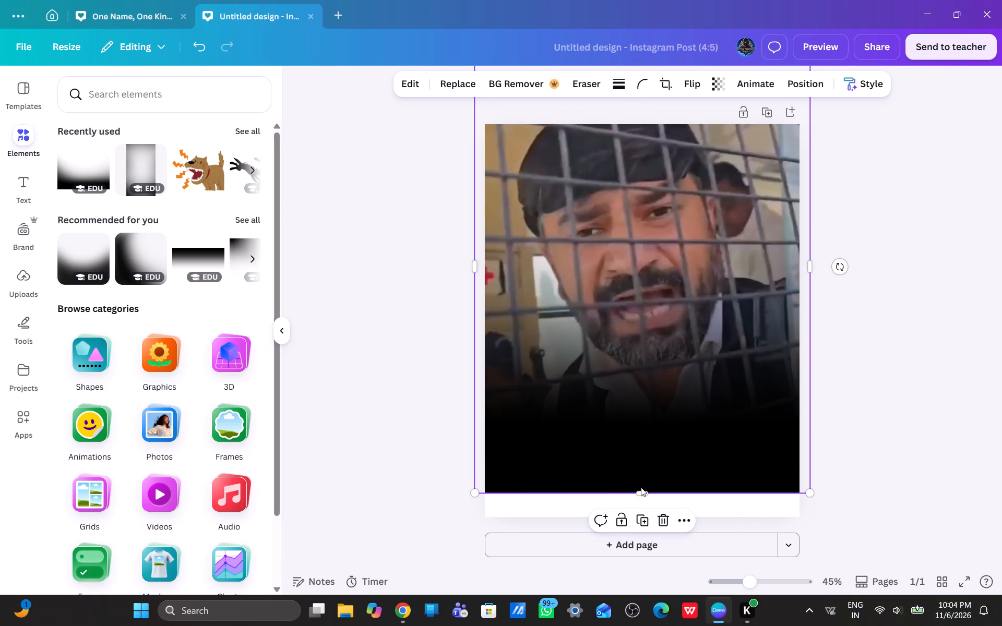
pyautogui.moveTo(641, 491); pyautogui.dragTo(642, 516)
pyautogui.moveTo(639, 479); pyautogui.dragTo(638, 465)
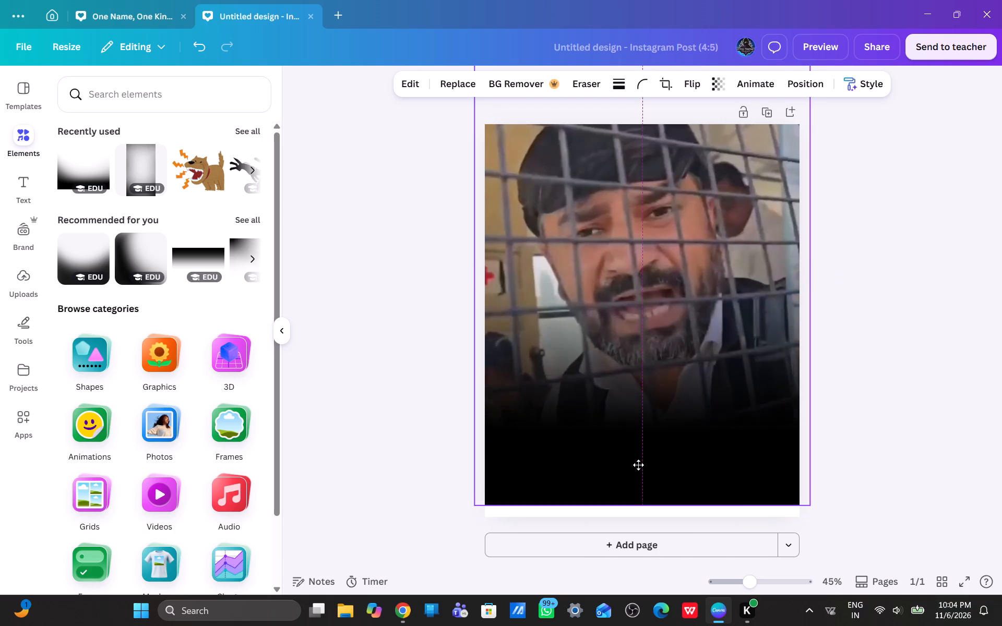
pyautogui.moveTo(638, 465); pyautogui.dragTo(640, 446)
pyautogui.moveTo(641, 485); pyautogui.dragTo(640, 515)
pyautogui.moveTo(639, 493); pyautogui.dragTo(637, 477)
pyautogui.moveTo(640, 500); pyautogui.dragTo(641, 510)
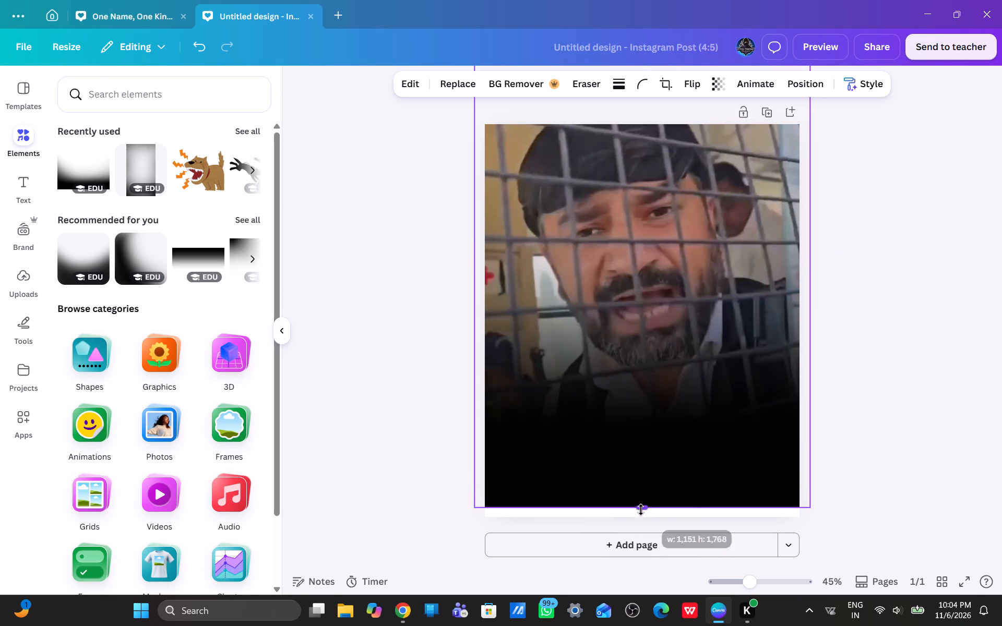
pyautogui.moveTo(641, 510); pyautogui.dragTo(640, 516)
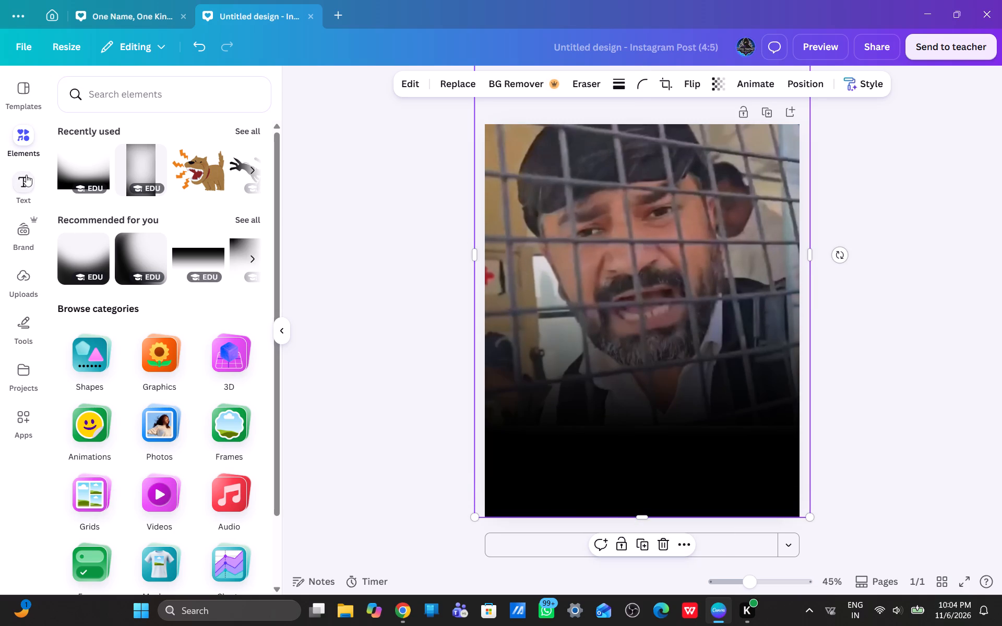
# Add a default heading text box to the page and try to paste the copied hook into it.
pyautogui.click(26, 175)
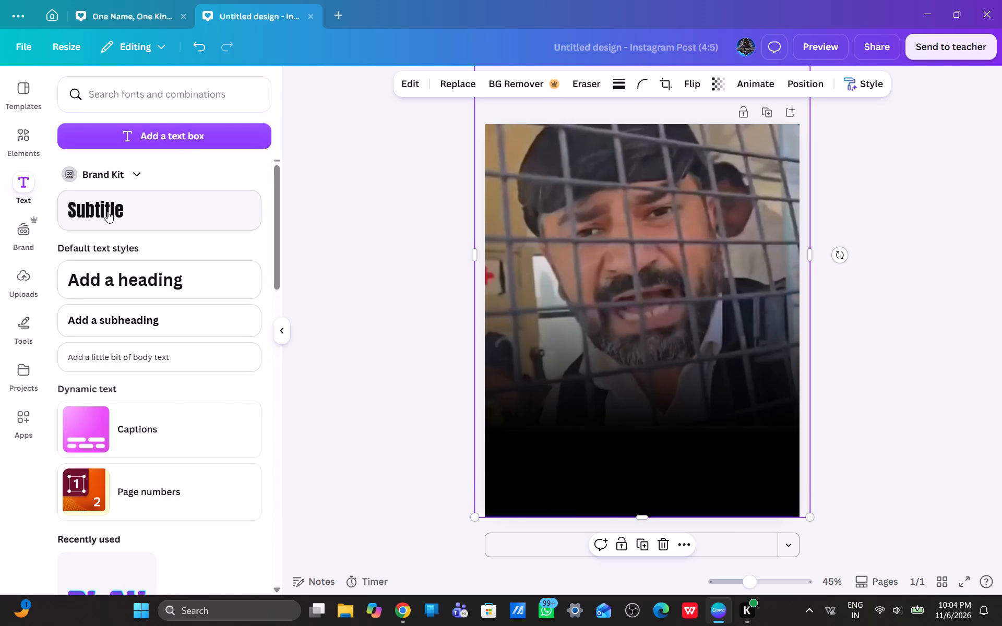
pyautogui.click(118, 286)
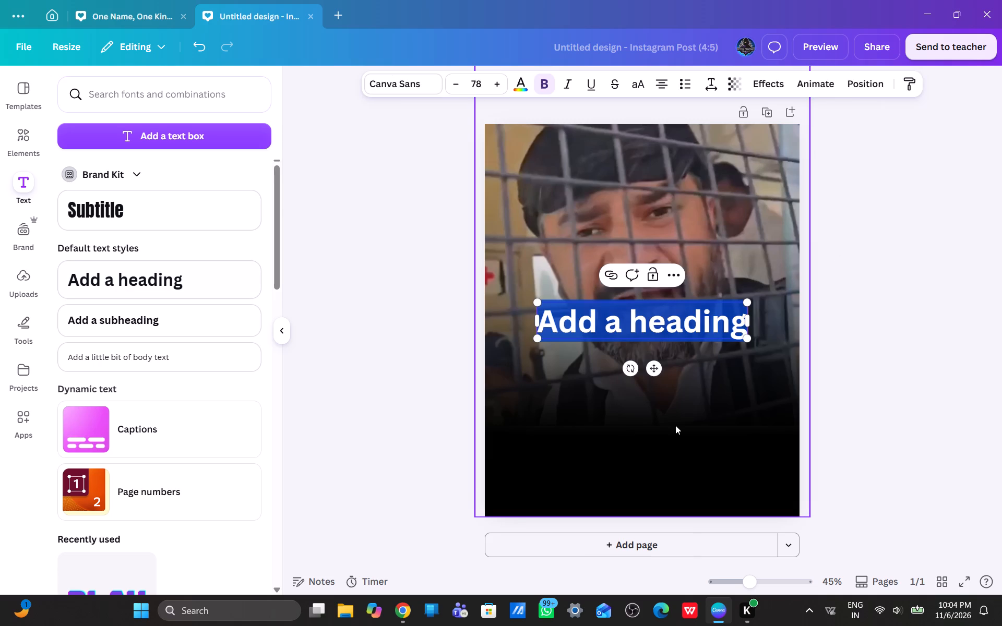
pyautogui.hotkey('ctrl', 'v')
pyautogui.hotkey('ctrl', 'v')
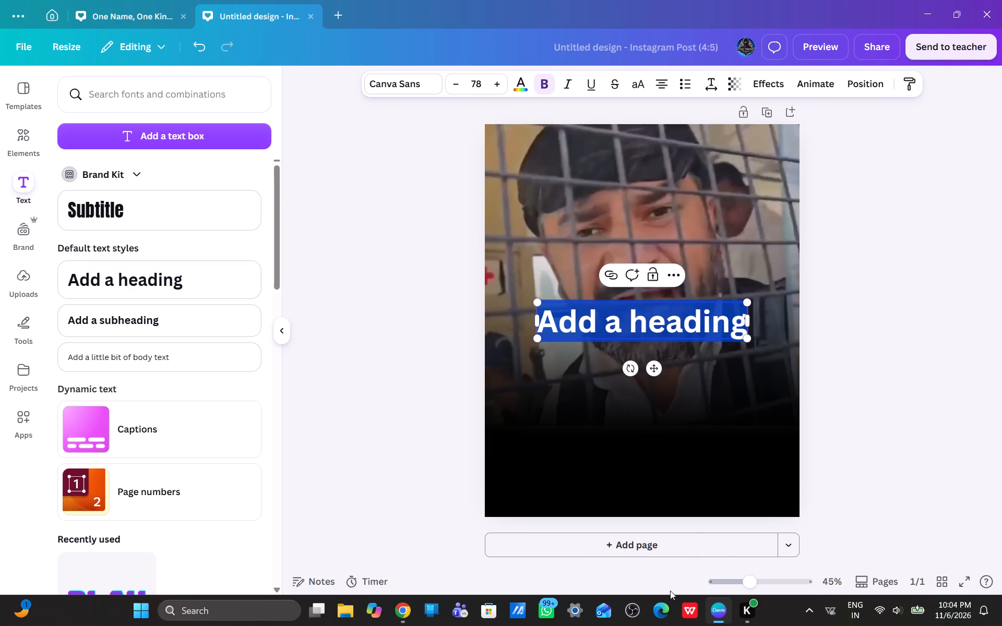
# Copy the hook from the ChatGPT reply, paste it over the heading placeholder in the Canva post, and remove its exclamation mark.
pyautogui.click(414, 615)
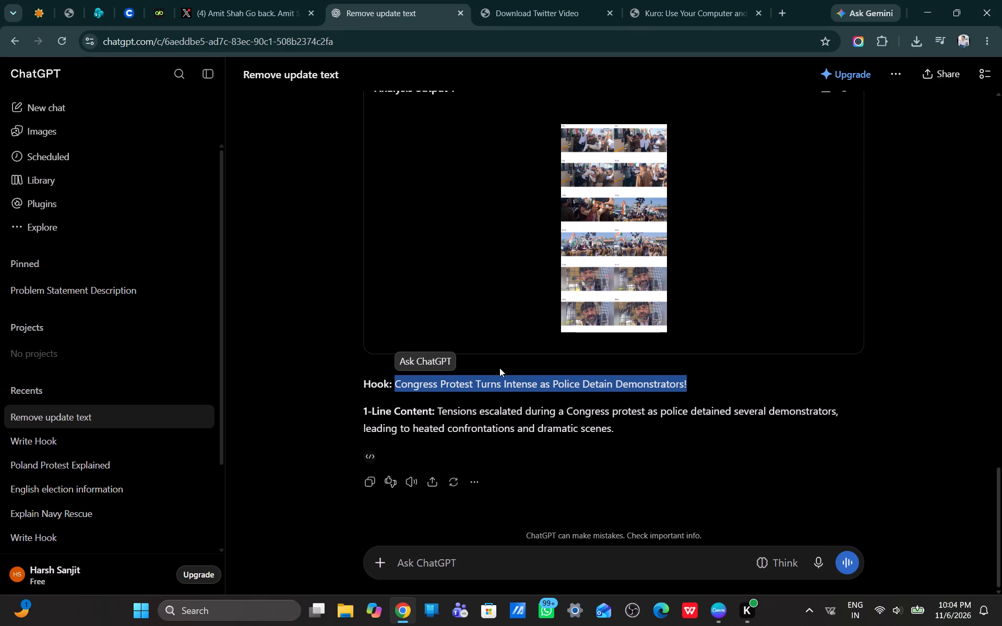
pyautogui.hotkey('ctrl', 'c')
pyautogui.click(713, 611)
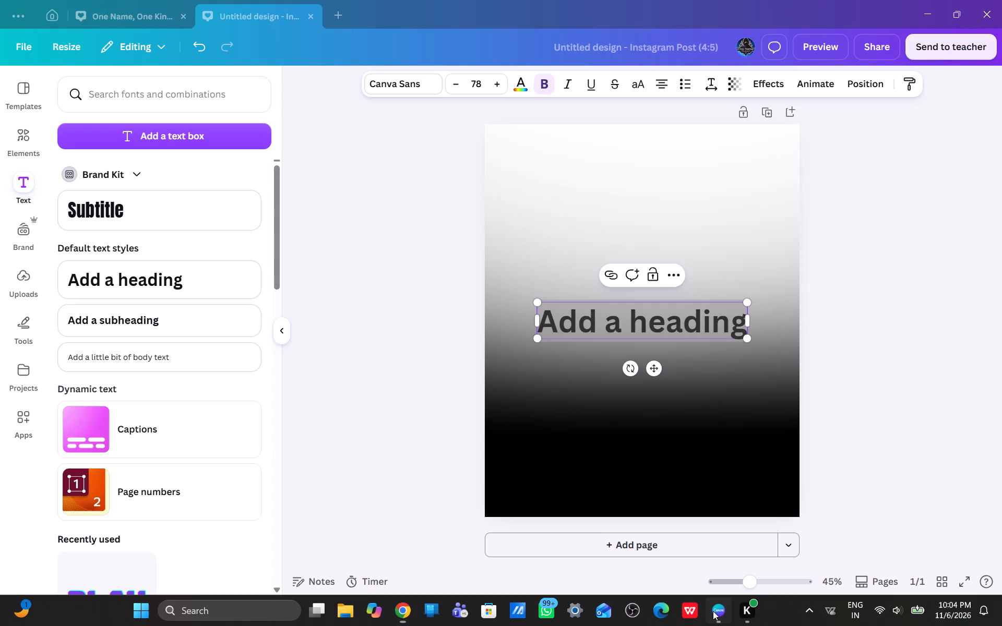
pyautogui.hotkey('ctrl', 'v')
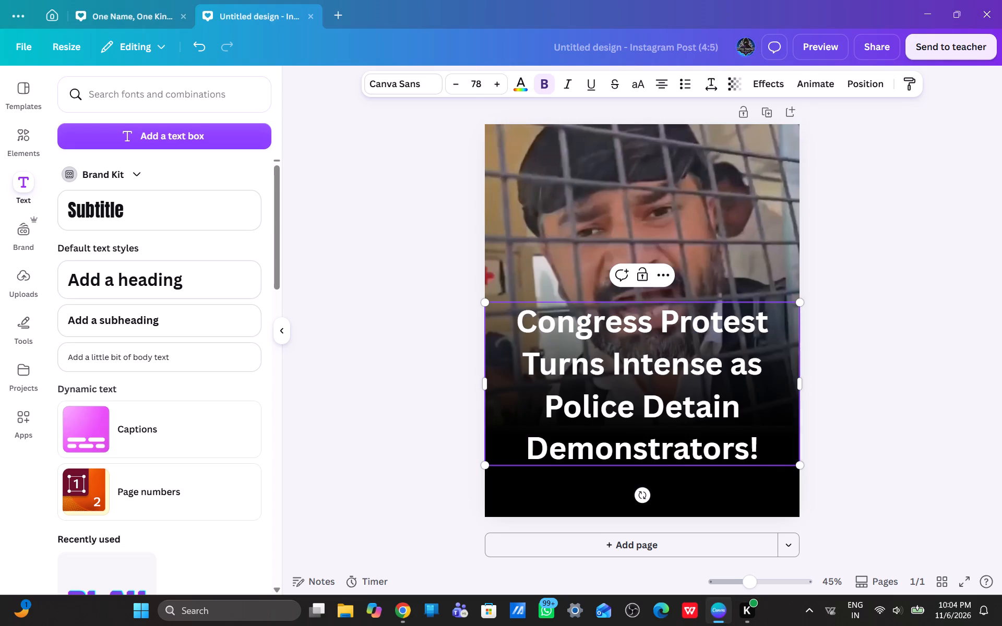
pyautogui.click(772, 450)
pyautogui.press('BackSpace')
pyautogui.click(510, 319)
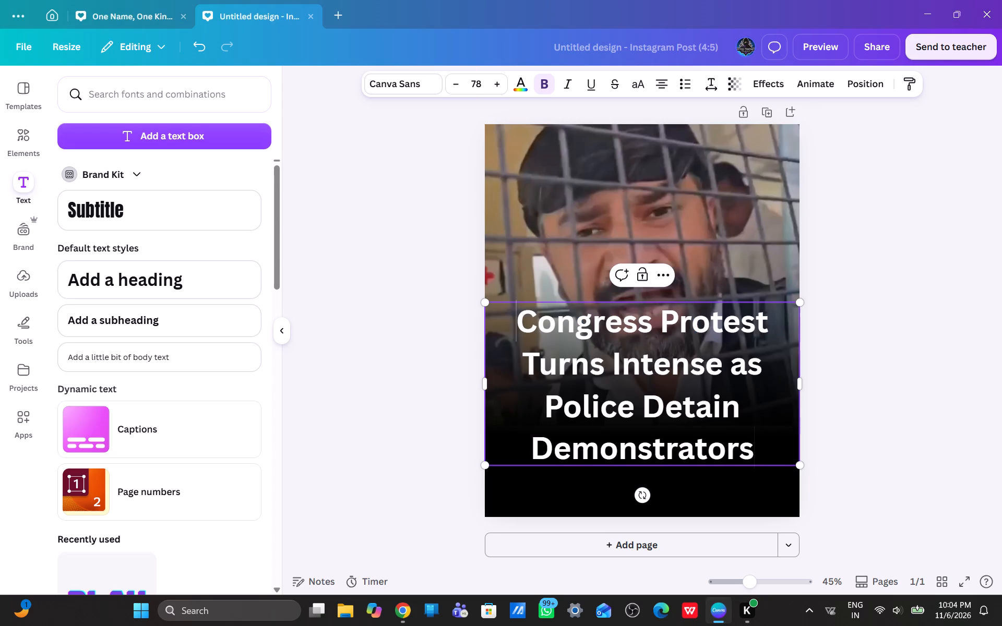
pyautogui.press('BackSpace')
# Set the whole headline's font size to 40.
pyautogui.hotkey('ctrl', 'a')
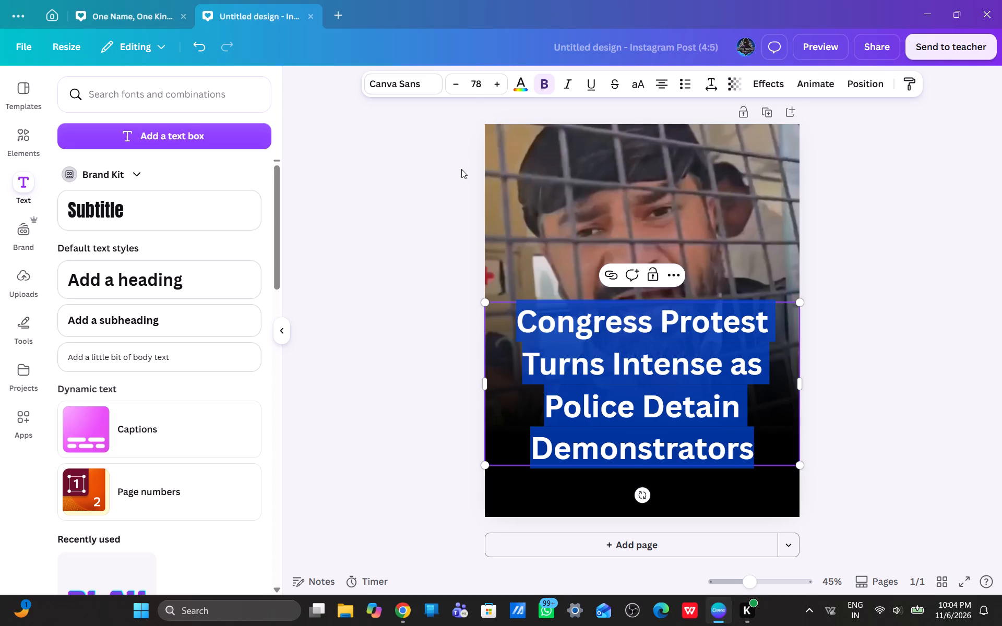
pyautogui.click(471, 79)
pyautogui.write('23')
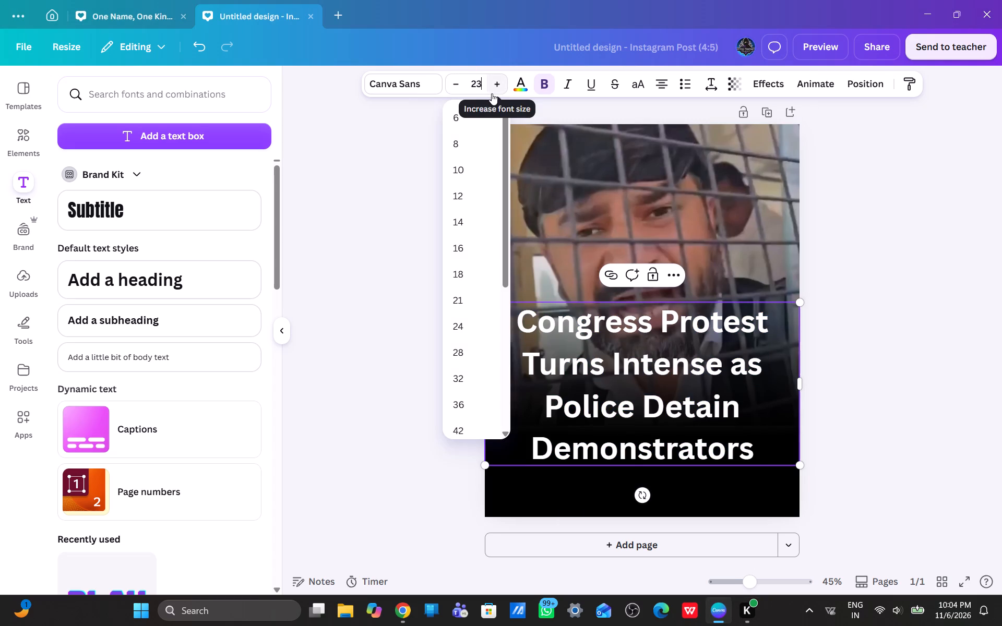
pyautogui.press('BackSpace')
pyautogui.press('BackSpace')
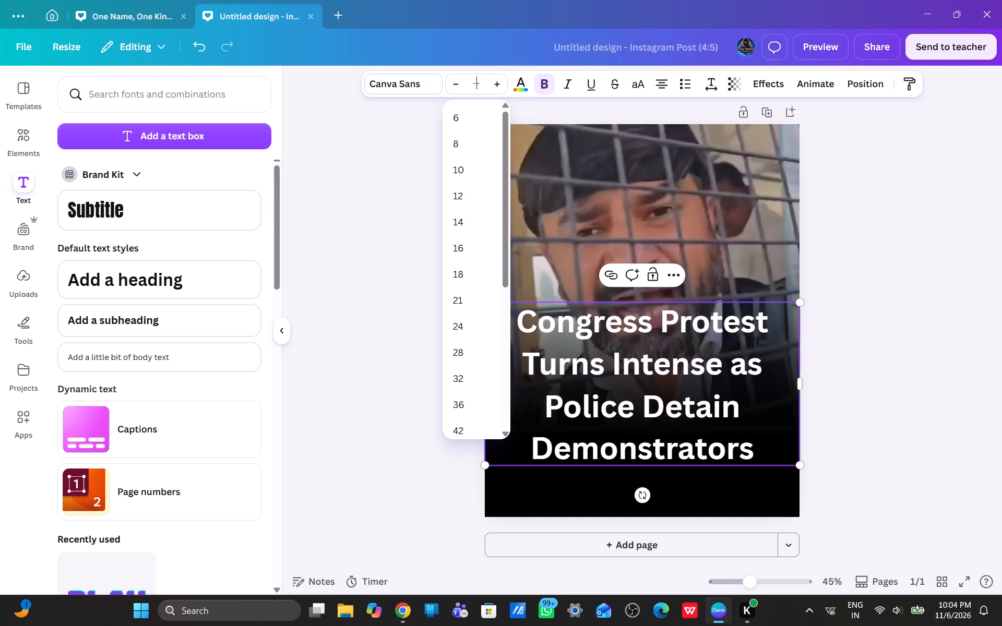
pyautogui.write('40')
pyautogui.press('Return')
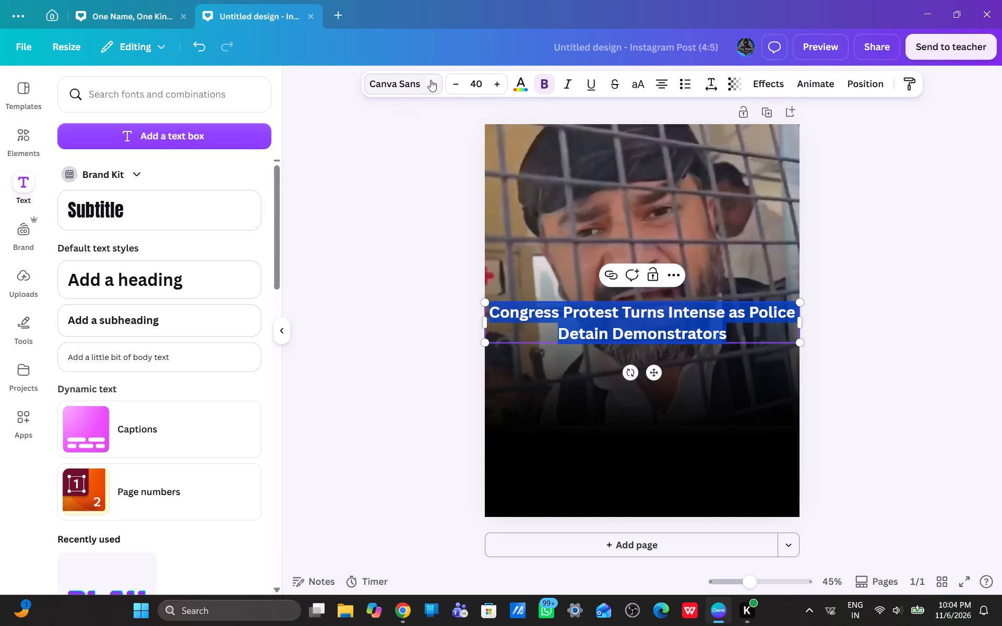
# Set the headline in Poppins SemiBold with a line spacing of 1.12.
pyautogui.click(431, 80)
pyautogui.scroll(-1, 97, 383)
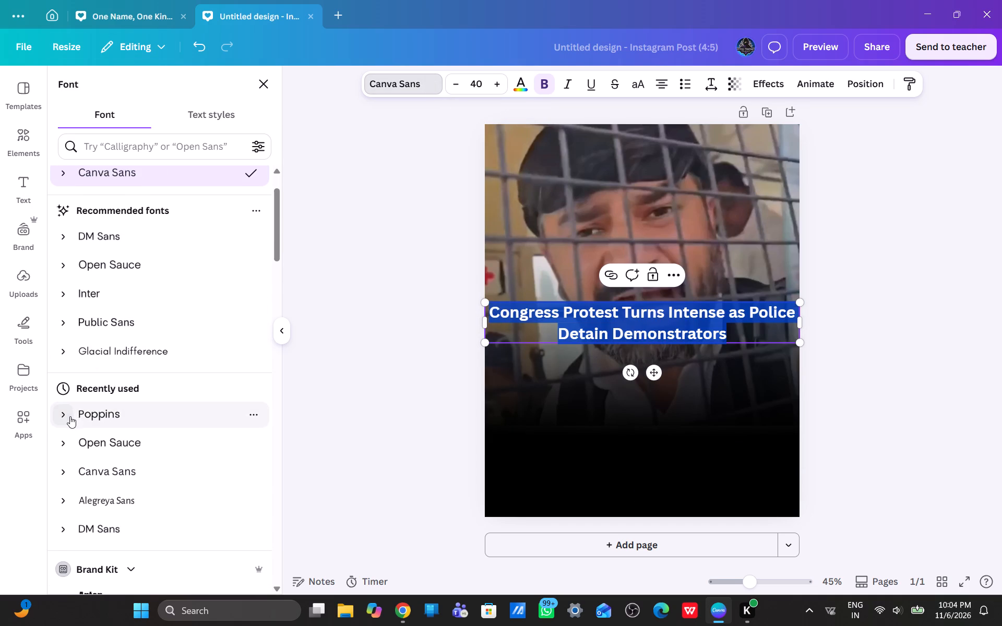
pyautogui.click(70, 416)
pyautogui.scroll(-2, 91, 463)
pyautogui.click(112, 459)
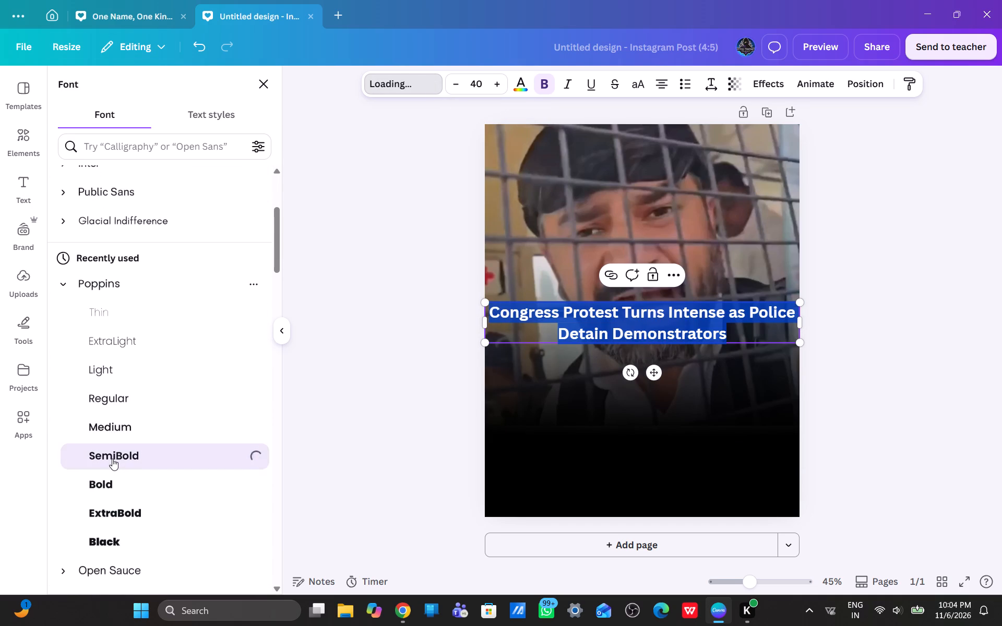
pyautogui.click(703, 83)
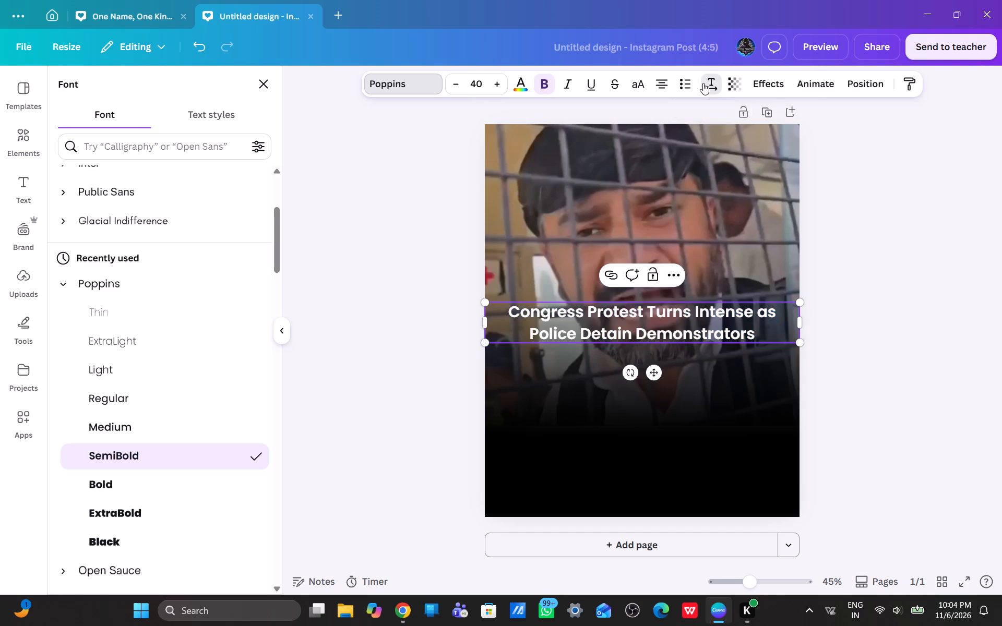
pyautogui.click(774, 189)
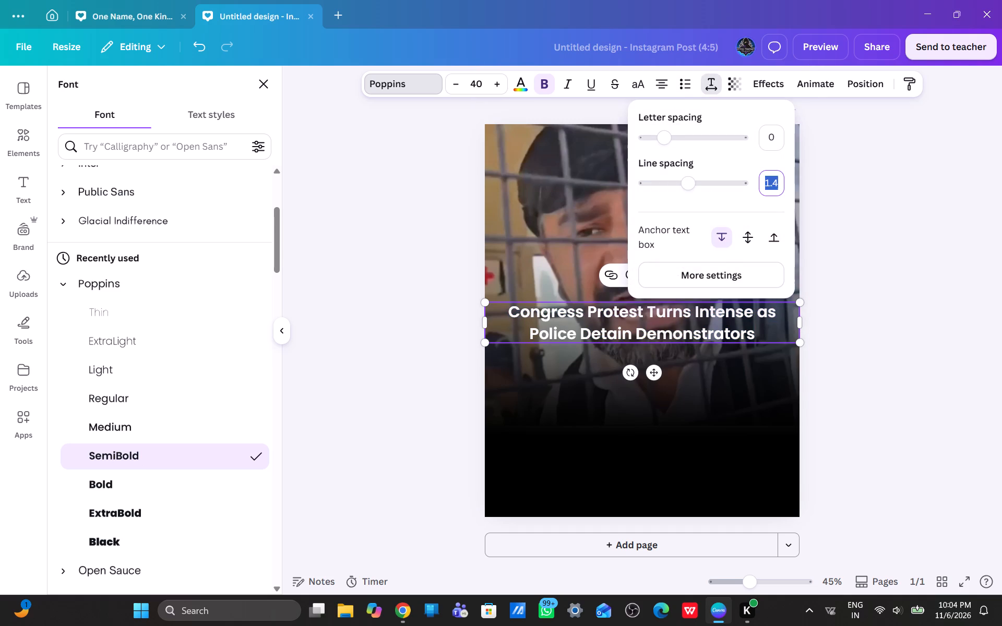
pyautogui.write('1.12')
pyautogui.press('Return')
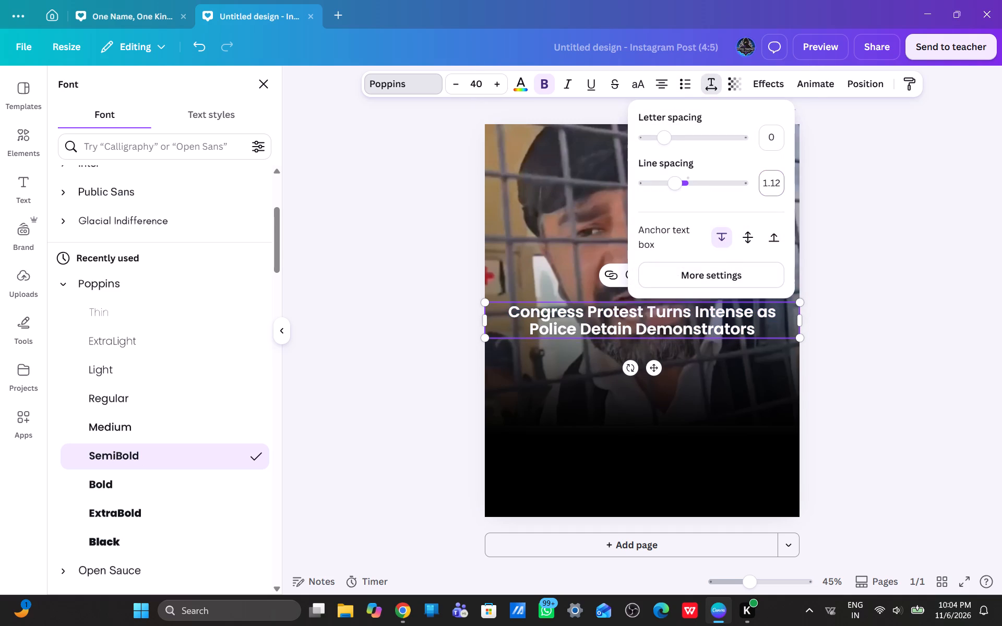
# Copy the inreader logo and social handle footer from the "One Name, One King" design into the Congress protest post.
pyautogui.click(132, 5)
pyautogui.click(420, 543)
pyautogui.hotkey('ctrl', 'c')
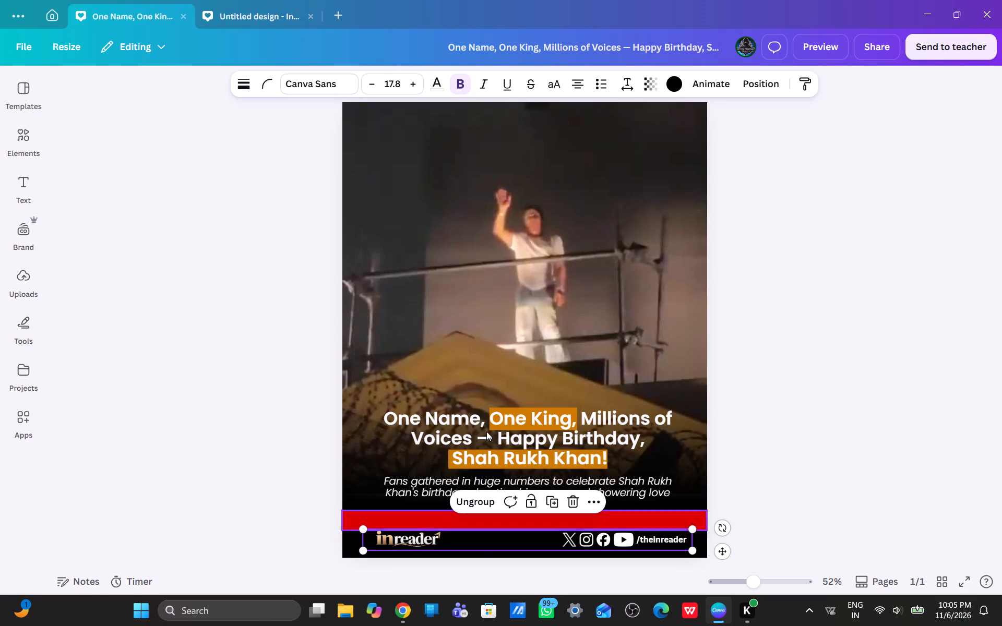
pyautogui.click(281, 16)
pyautogui.hotkey('ctrl', 'v')
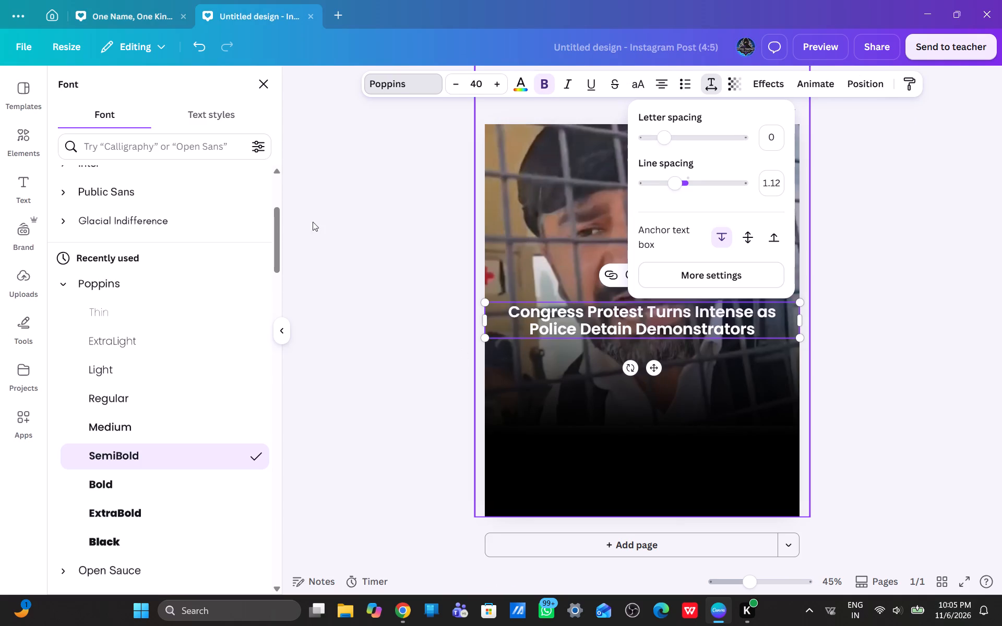
# Copy the red bar above the footer from the "One Name, One King" design into the Congress protest post.
pyautogui.click(120, 9)
pyautogui.click(434, 515)
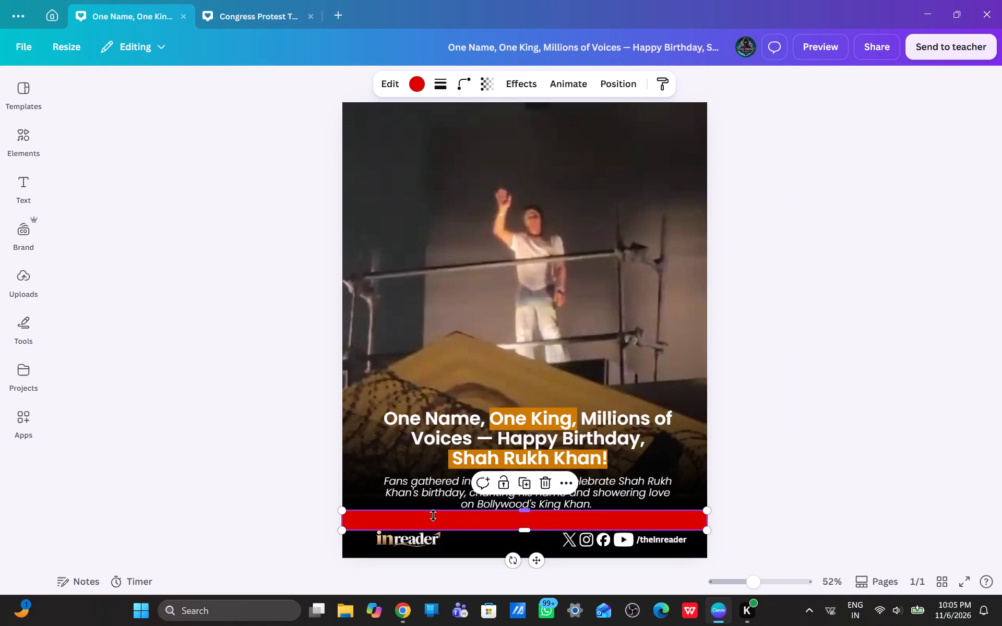
pyautogui.hotkey('ctrl', 'c')
pyautogui.click(228, 7)
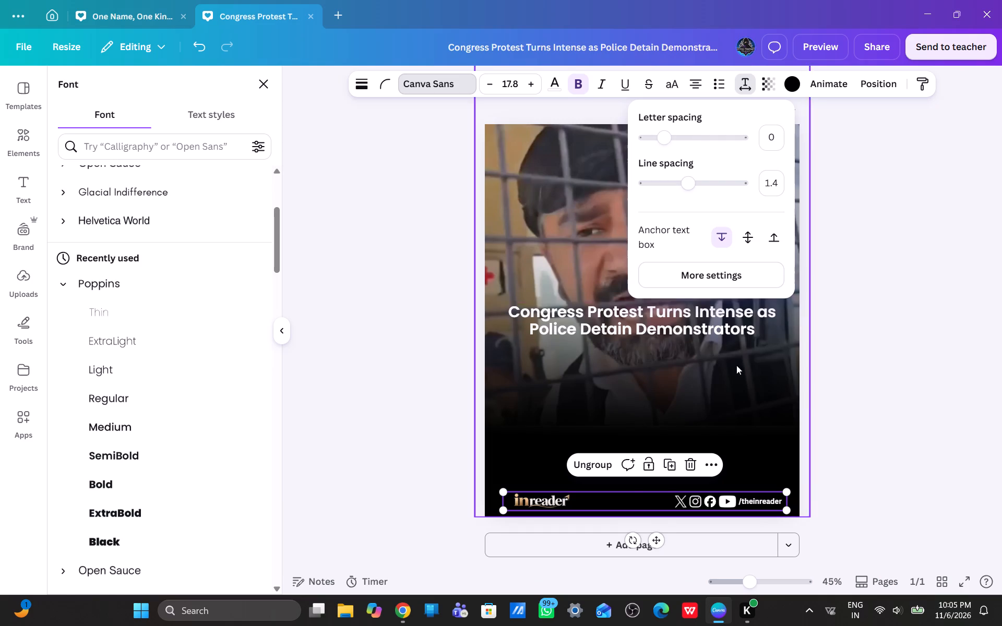
pyautogui.hotkey('ctrl', 'v')
# Move the headline down onto the black area, leaving a gap above the red bar for a subline.
pyautogui.click(681, 310)
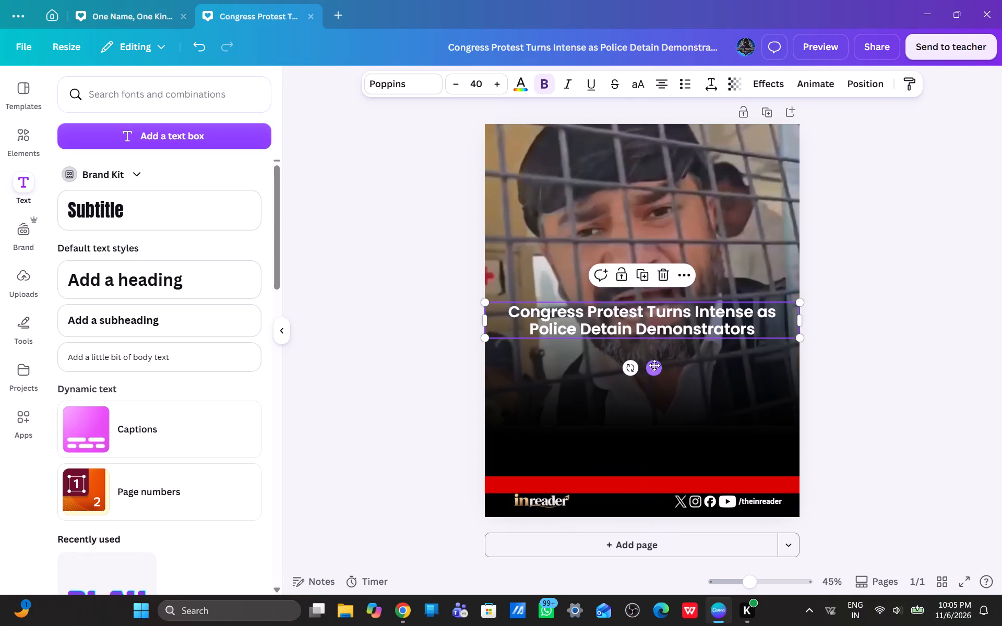
pyautogui.moveTo(654, 365); pyautogui.dragTo(653, 466)
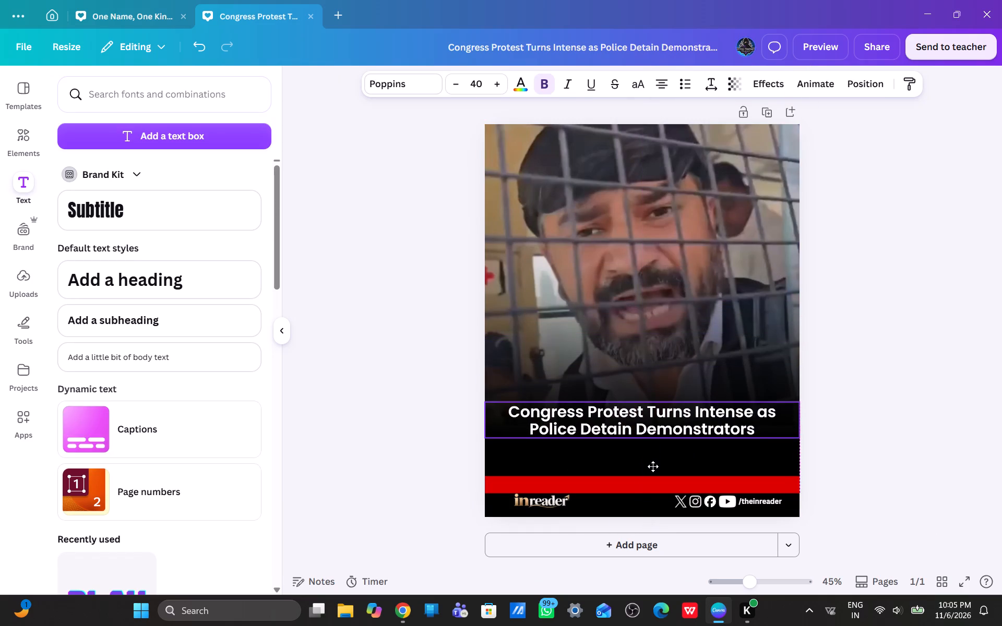
pyautogui.moveTo(653, 466); pyautogui.dragTo(653, 467)
pyautogui.click(933, 439)
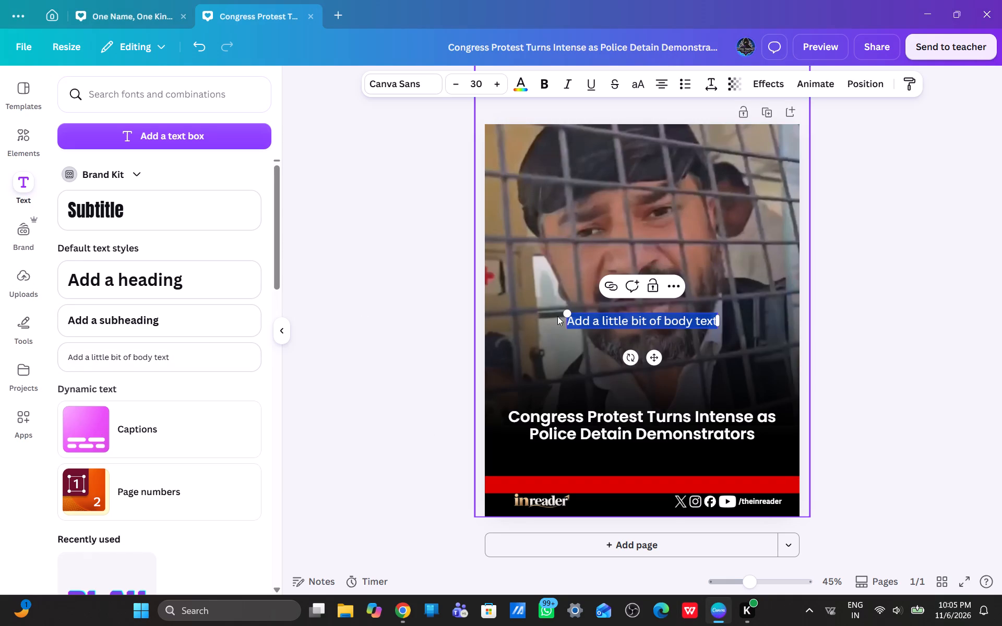
pyautogui.hotkey('ctrl', 'v')
# Set the pasted body text in Poppins Light at size 23.
pyautogui.hotkey('ctrl', 'a')
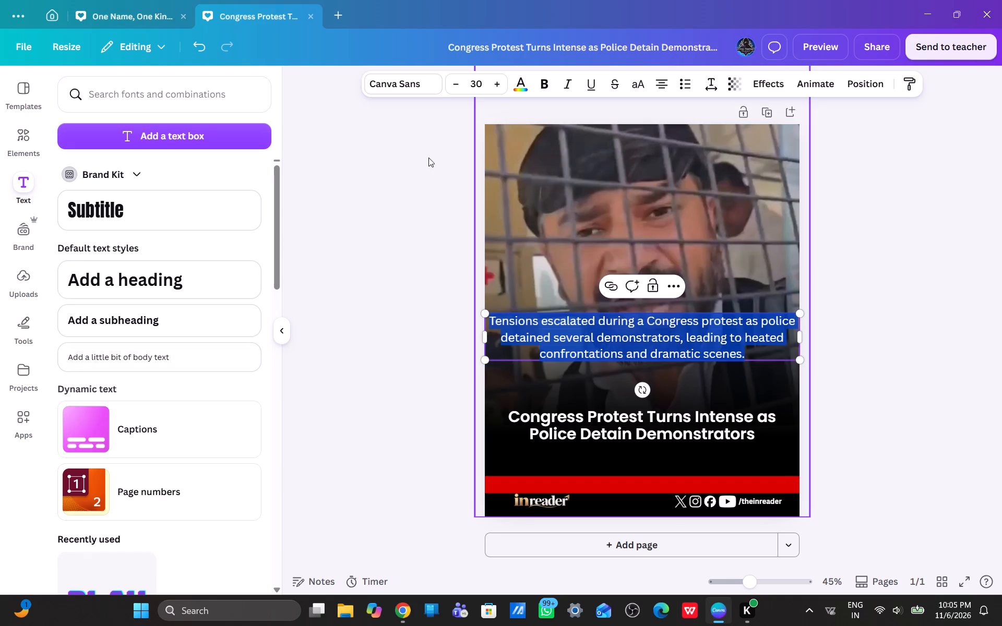
pyautogui.click(408, 83)
pyautogui.scroll(2, 92, 310)
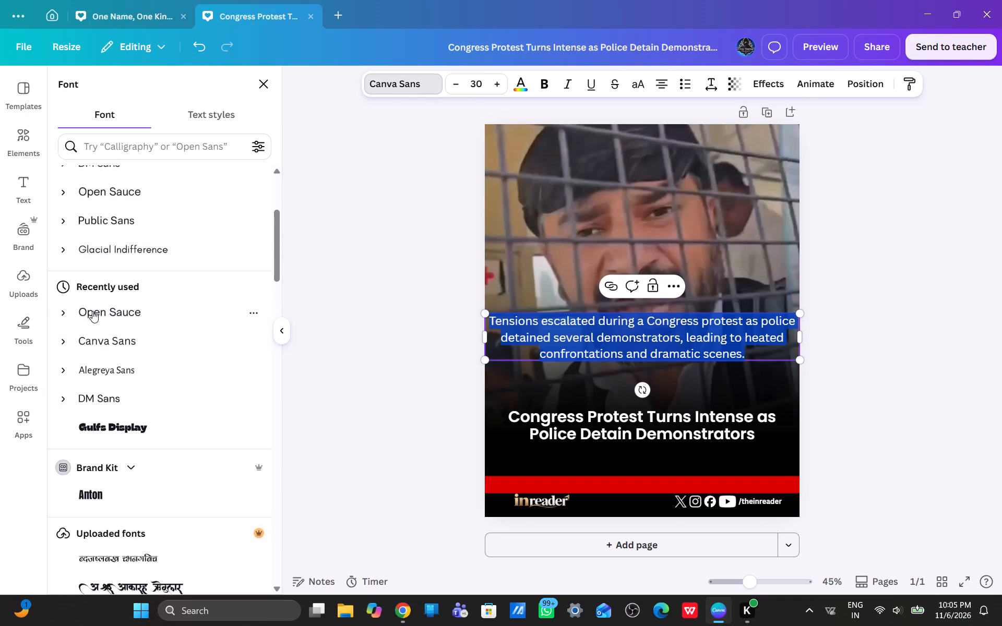
pyautogui.scroll(2, 92, 311)
pyautogui.click(61, 269)
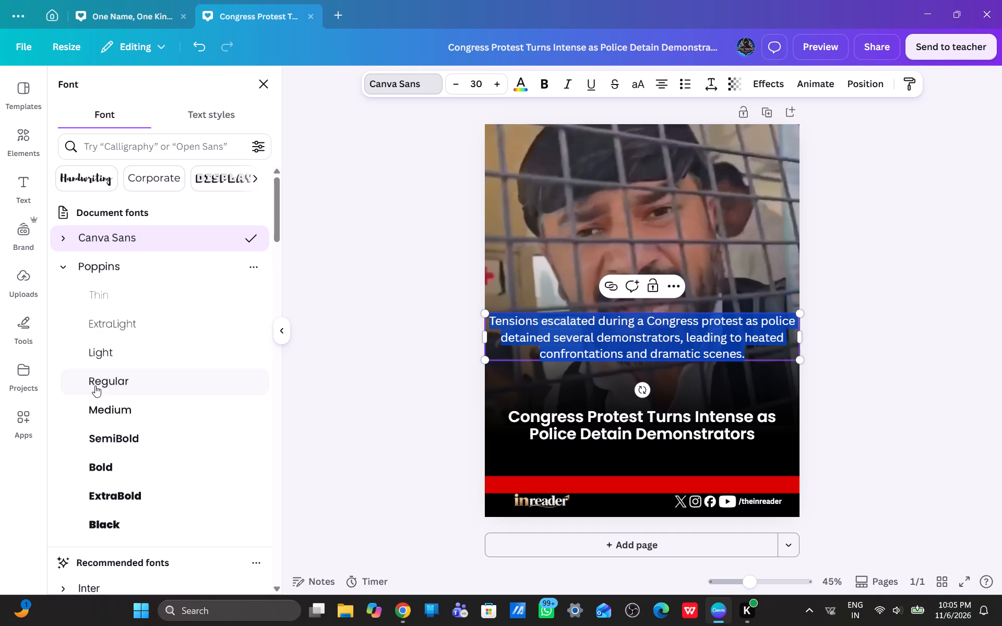
pyautogui.click(101, 350)
pyautogui.click(482, 85)
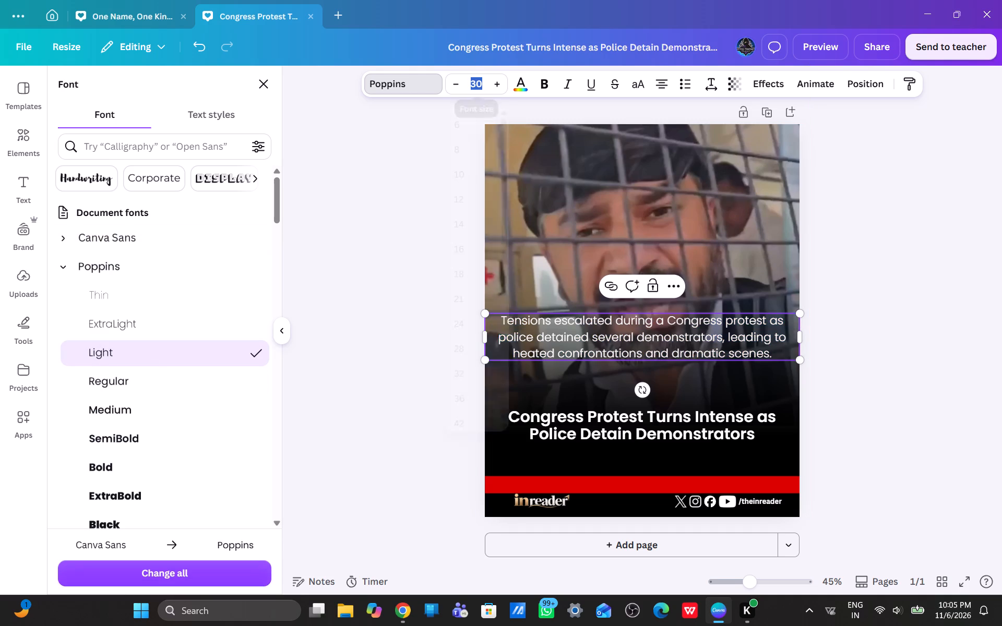
pyautogui.write('23')
pyautogui.press('Return')
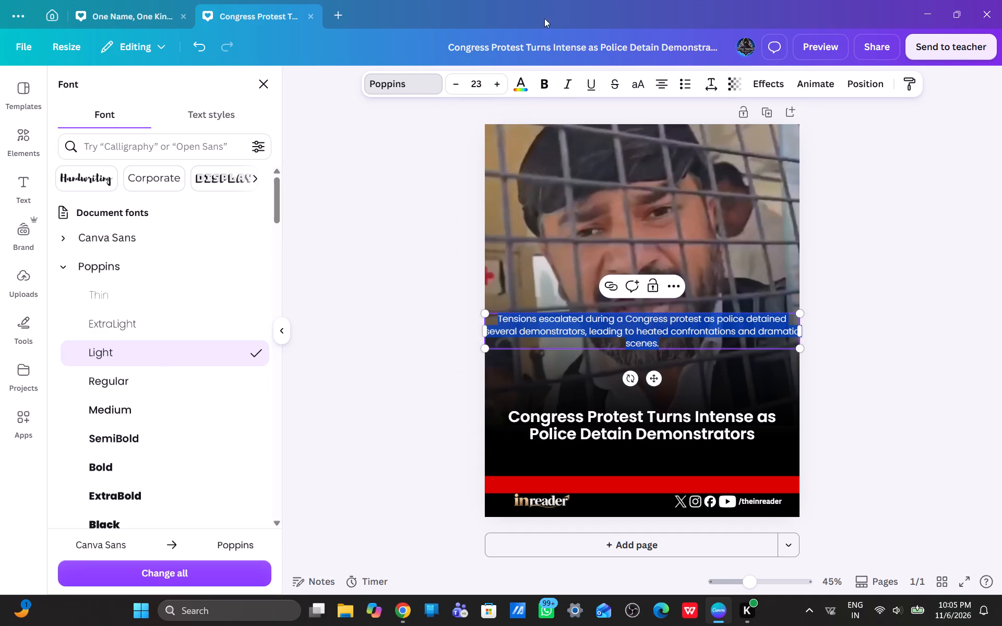
# Make the body text italic and set its line spacing to 1.12.
pyautogui.click(565, 87)
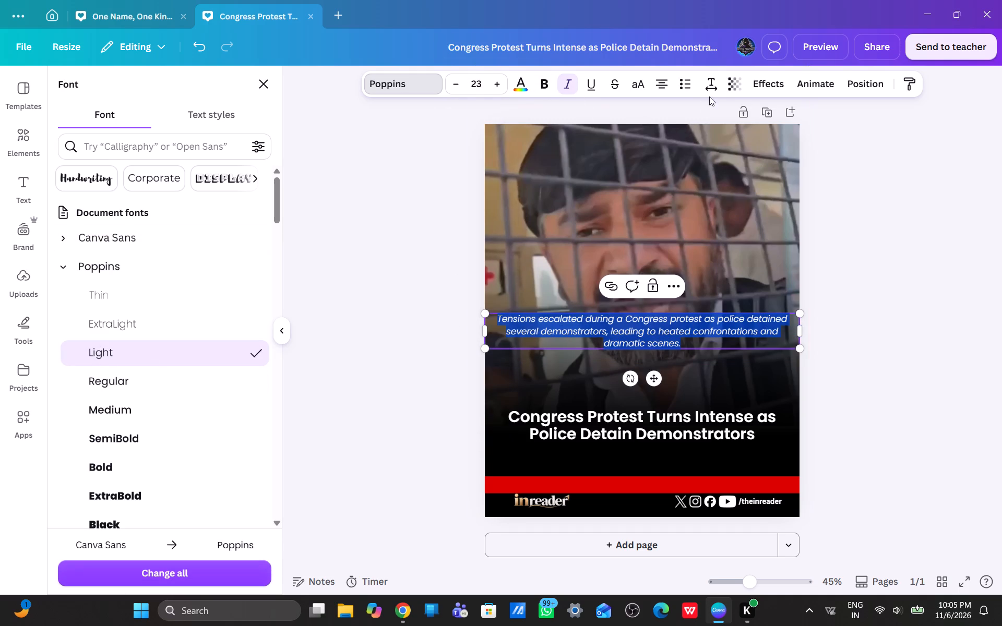
pyautogui.click(711, 93)
pyautogui.click(762, 186)
pyautogui.write('1.12')
pyautogui.press('Return')
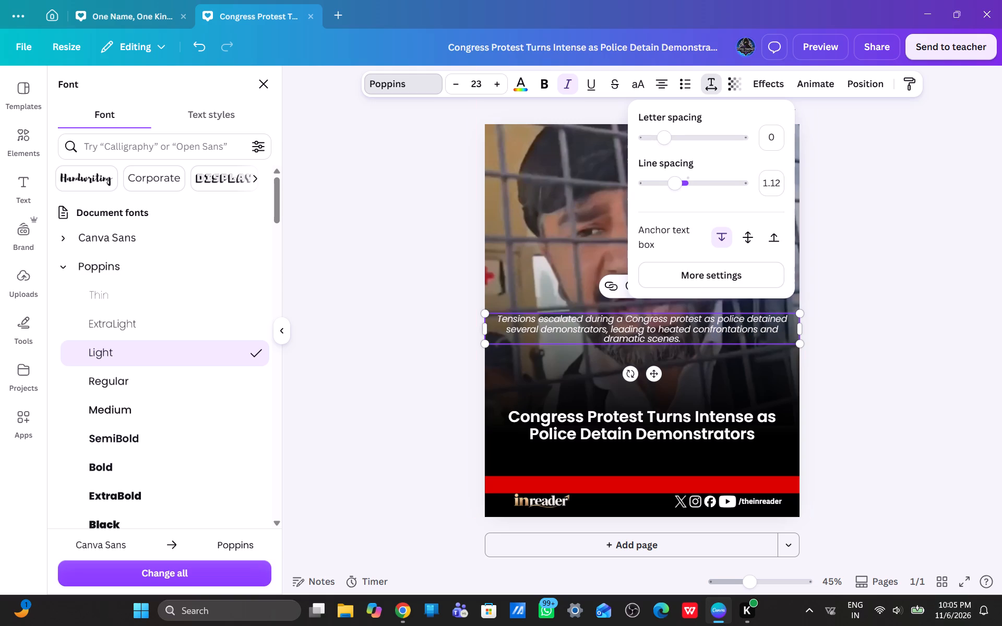
# Narrow the body text box and move it between the headline and the red bar, with equal gaps of 5.
pyautogui.moveTo(482, 327); pyautogui.dragTo(491, 329)
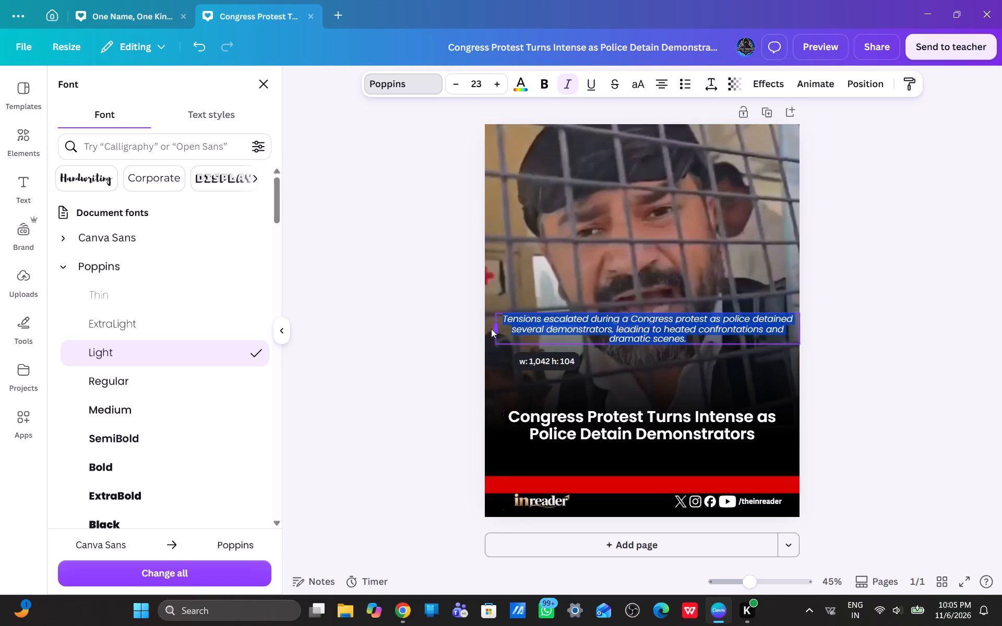
pyautogui.moveTo(491, 329); pyautogui.dragTo(481, 330)
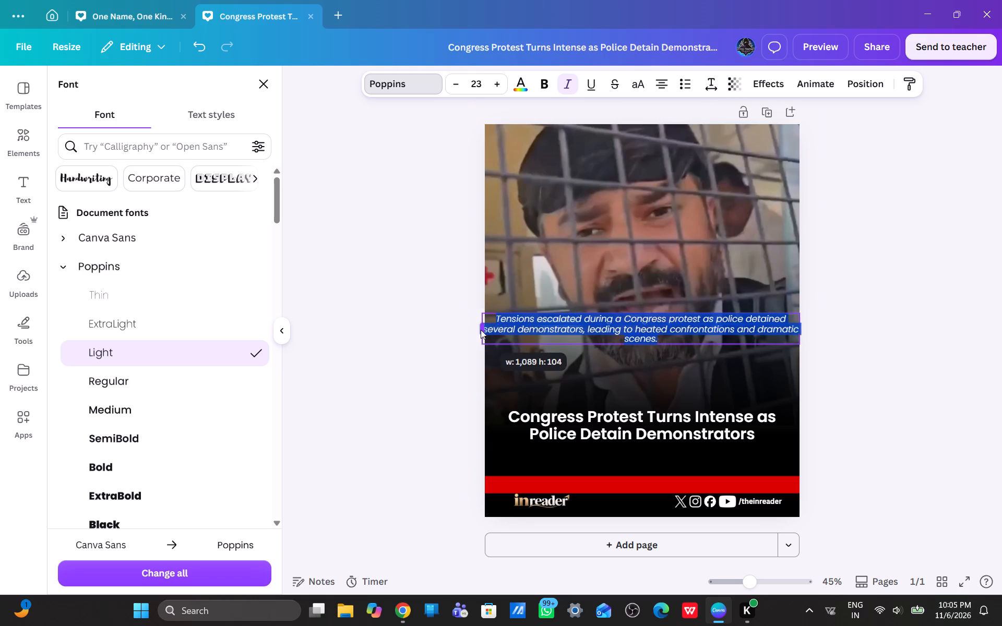
pyautogui.moveTo(481, 330); pyautogui.dragTo(529, 333)
pyautogui.moveTo(676, 372); pyautogui.dragTo(649, 496)
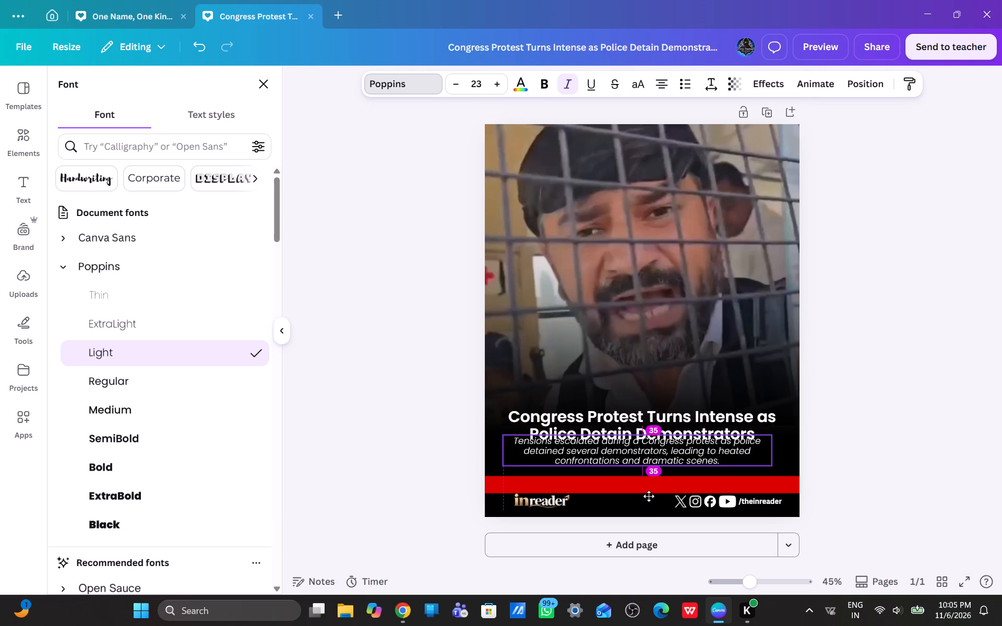
pyautogui.moveTo(649, 496); pyautogui.dragTo(650, 502)
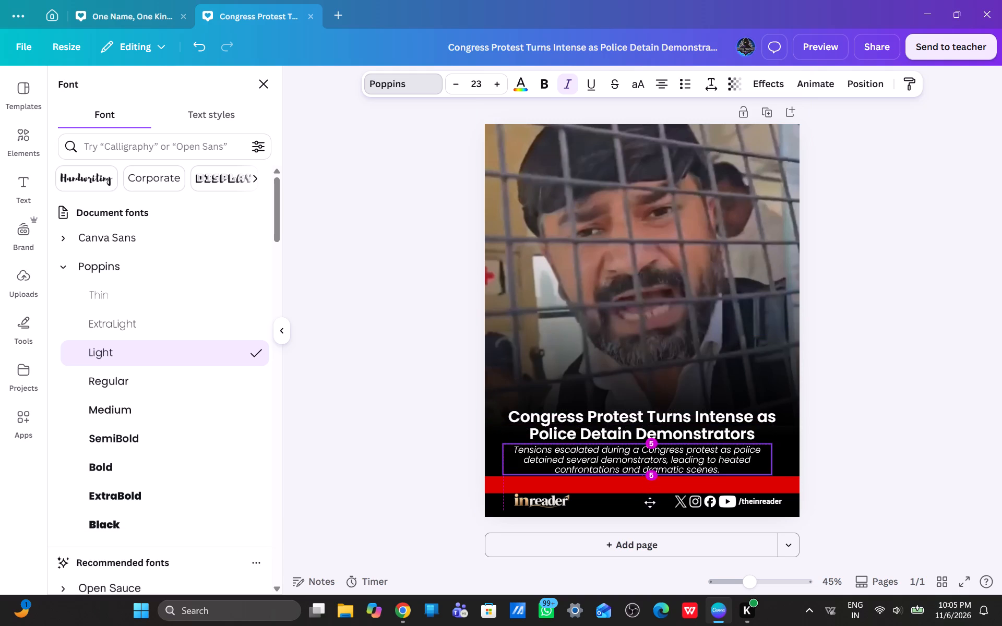
# Nudge the italic body text slightly down so it is centred horizontally on the page just above the red bar.
pyautogui.moveTo(650, 502); pyautogui.dragTo(649, 503)
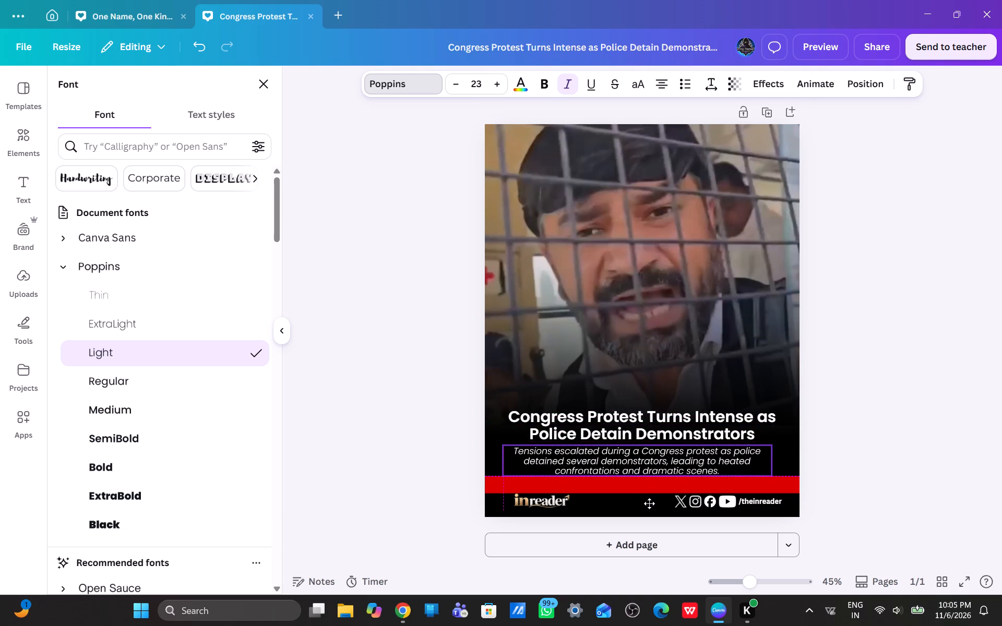
pyautogui.moveTo(649, 503); pyautogui.dragTo(651, 504)
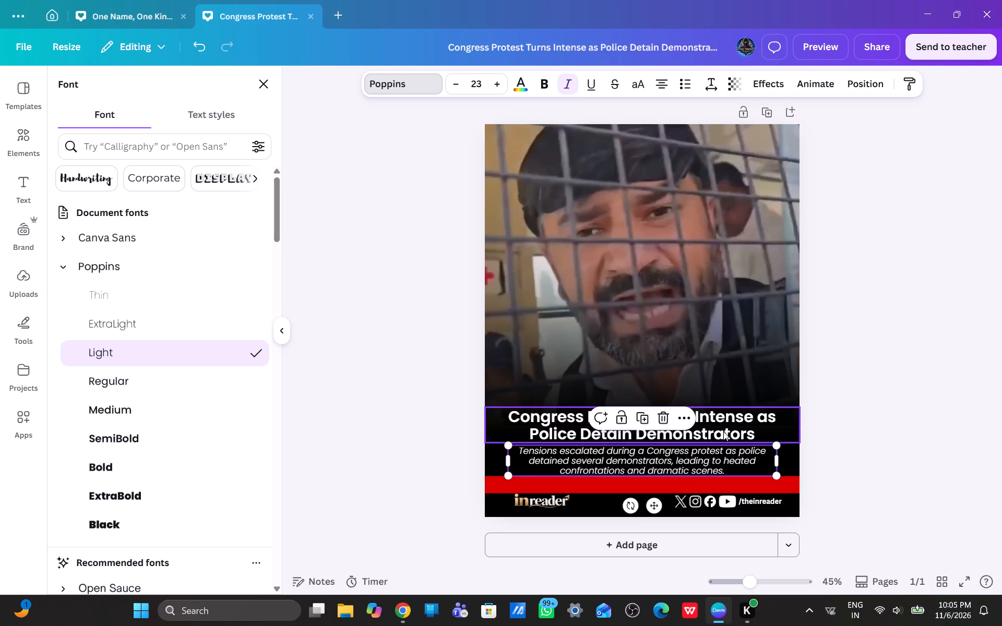
# Move the headline slightly up, keeping it centred on the page, to widen its gap to the body text, and deselect it.
pyautogui.click(723, 427)
pyautogui.moveTo(653, 474); pyautogui.dragTo(657, 475)
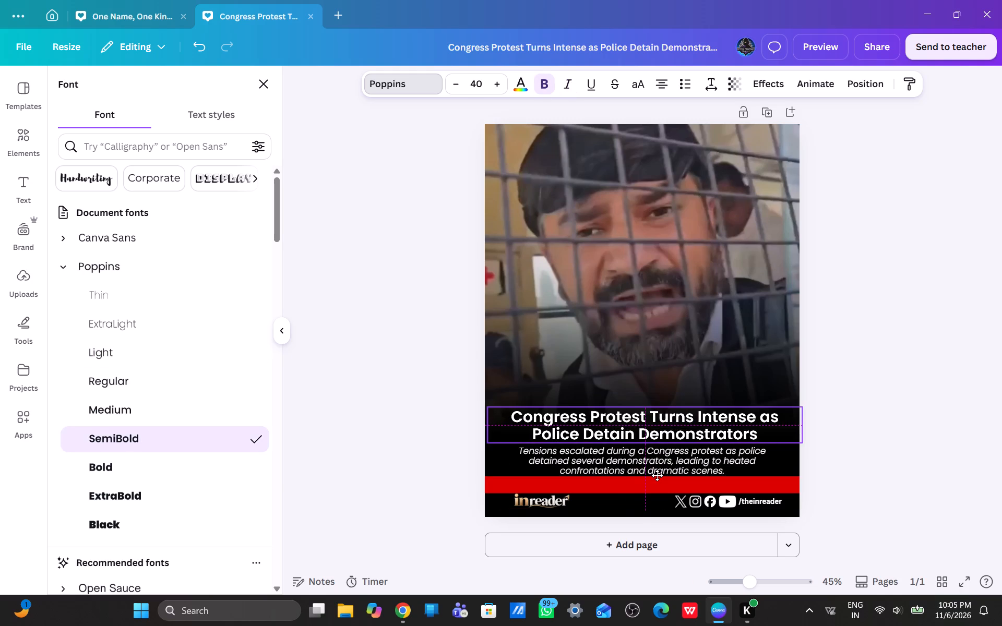
pyautogui.moveTo(657, 475); pyautogui.dragTo(658, 471)
pyautogui.moveTo(658, 471); pyautogui.dragTo(655, 470)
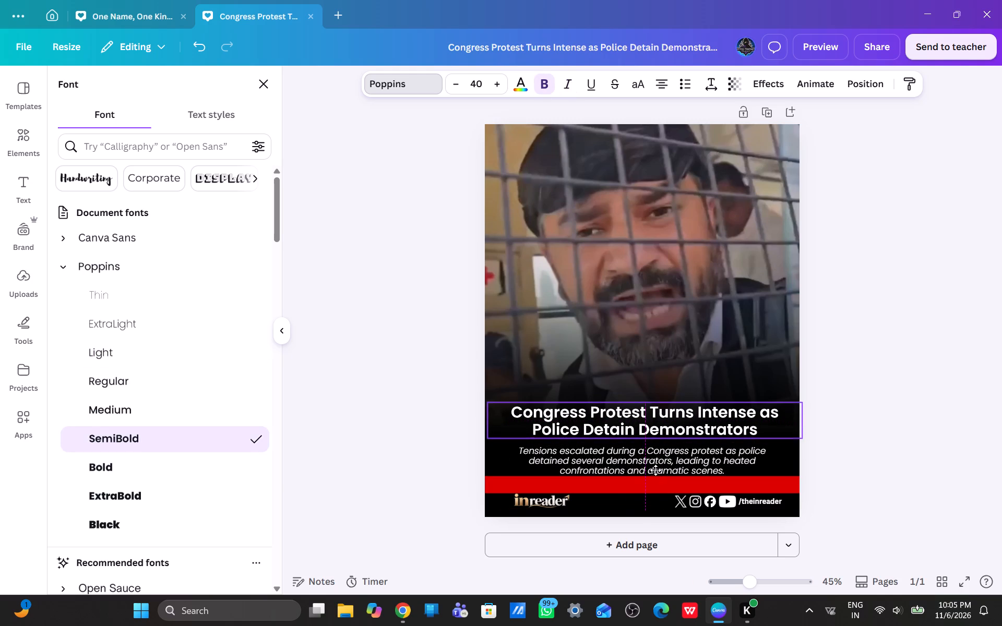
pyautogui.moveTo(655, 470); pyautogui.dragTo(653, 469)
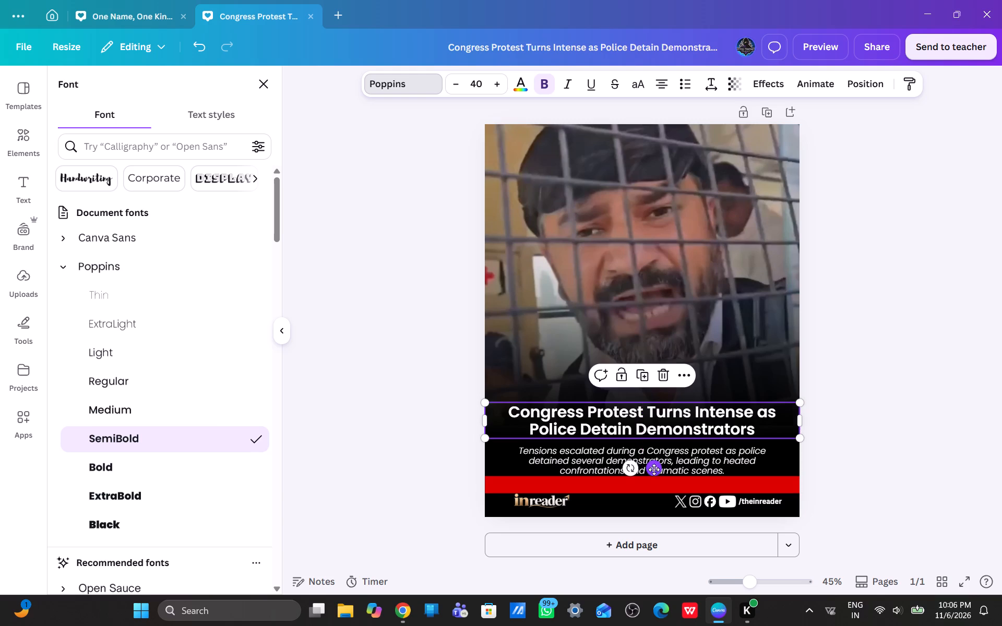
pyautogui.click(888, 415)
pyautogui.click(892, 413)
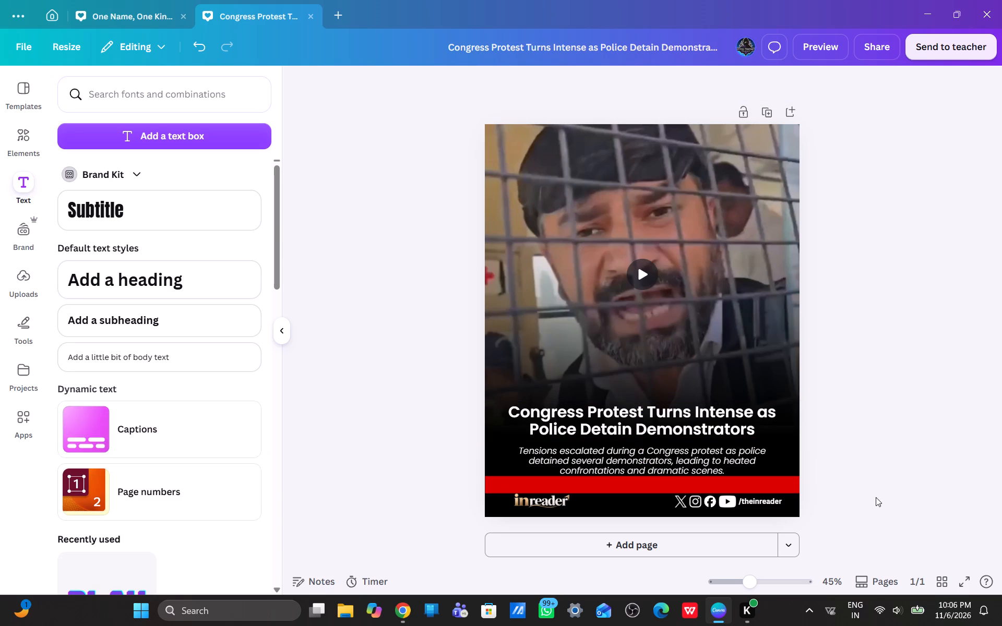
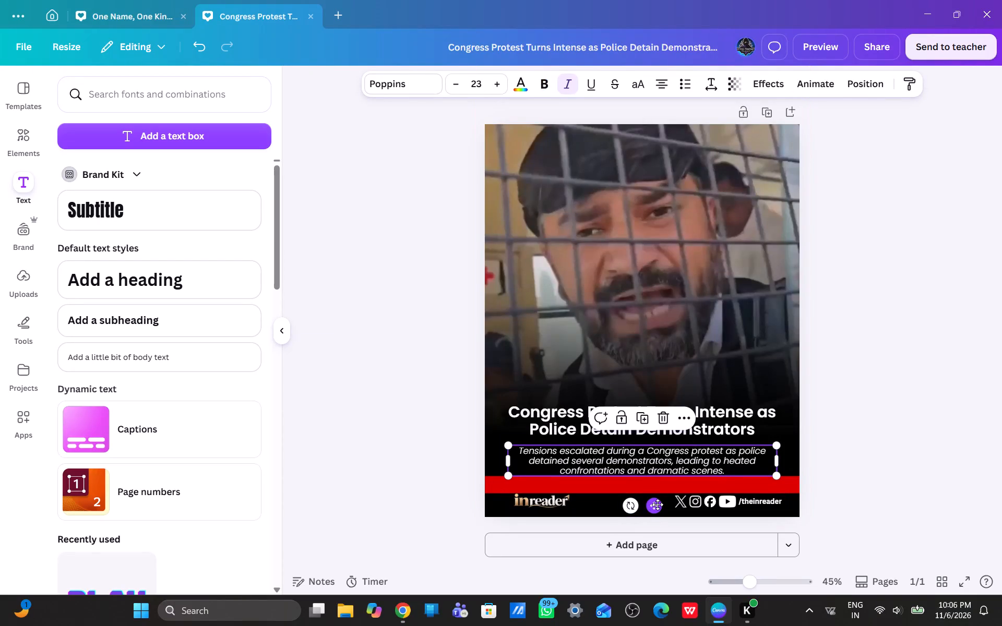
# Nudge the italic body text slightly up, away from the red bar and towards the headline.
pyautogui.press('Up')
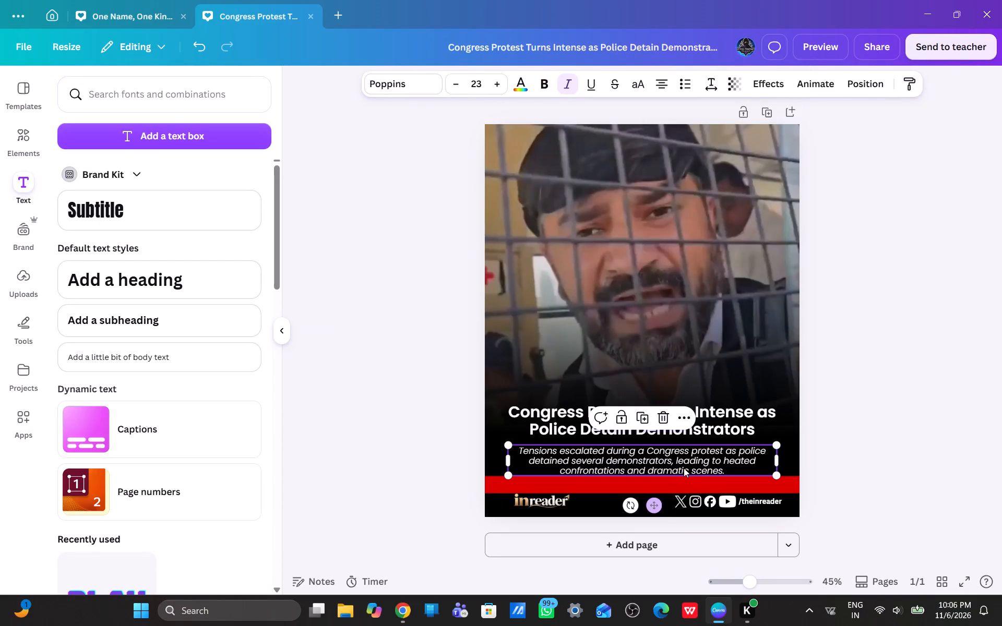
pyautogui.click(684, 468)
pyautogui.press('Up')
pyautogui.press('Up')
pyautogui.press('Up')
pyautogui.press('Up')
pyautogui.press('Up')
pyautogui.press('Up')
pyautogui.press('Up')
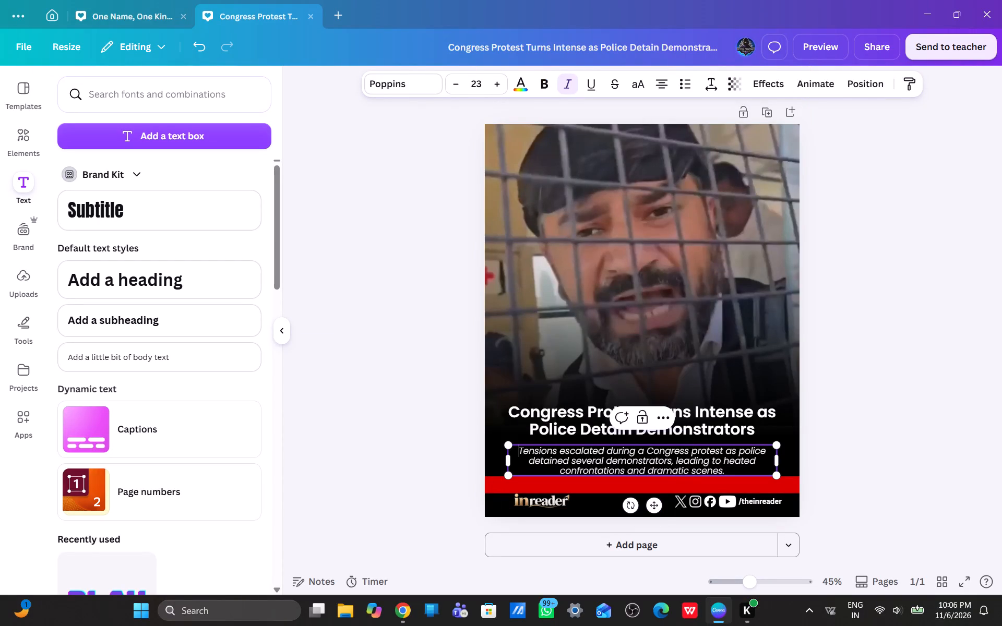
pyautogui.click(837, 474)
pyautogui.click(687, 469)
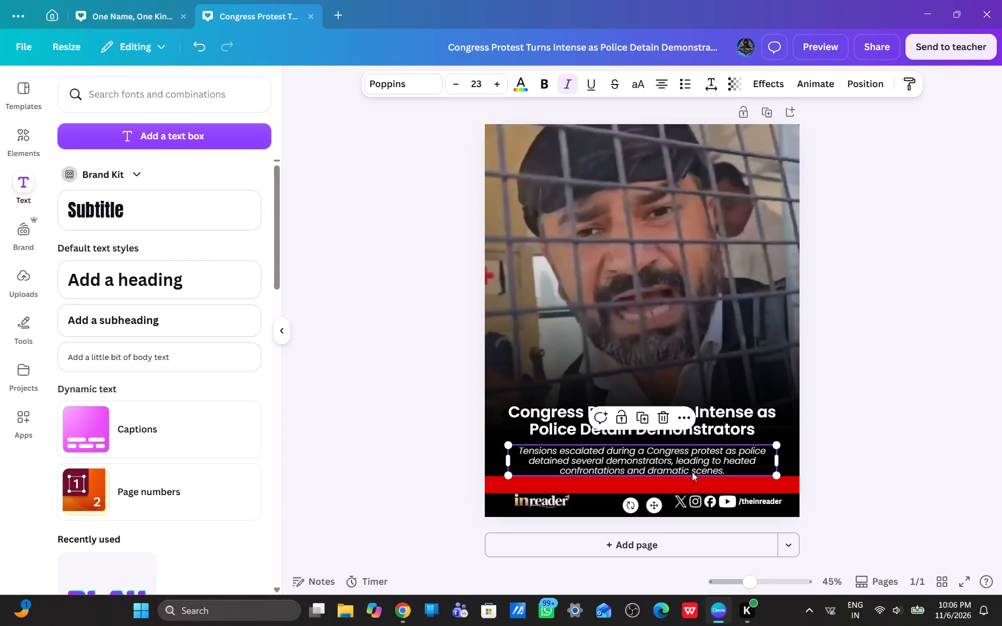
pyautogui.press('Up')
pyautogui.press('Up')
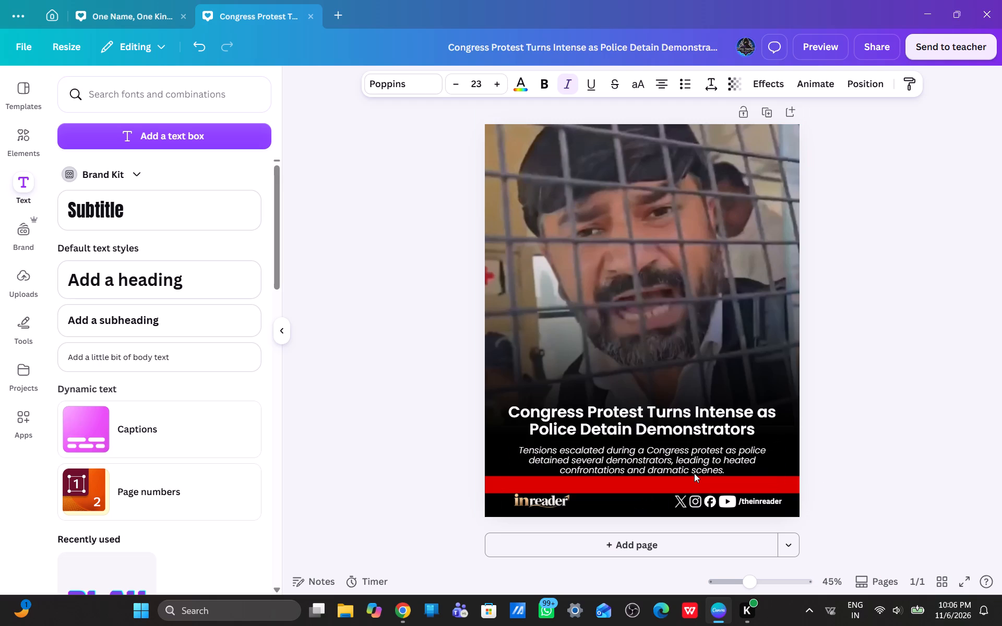
pyautogui.press('Up')
pyautogui.press('Up')
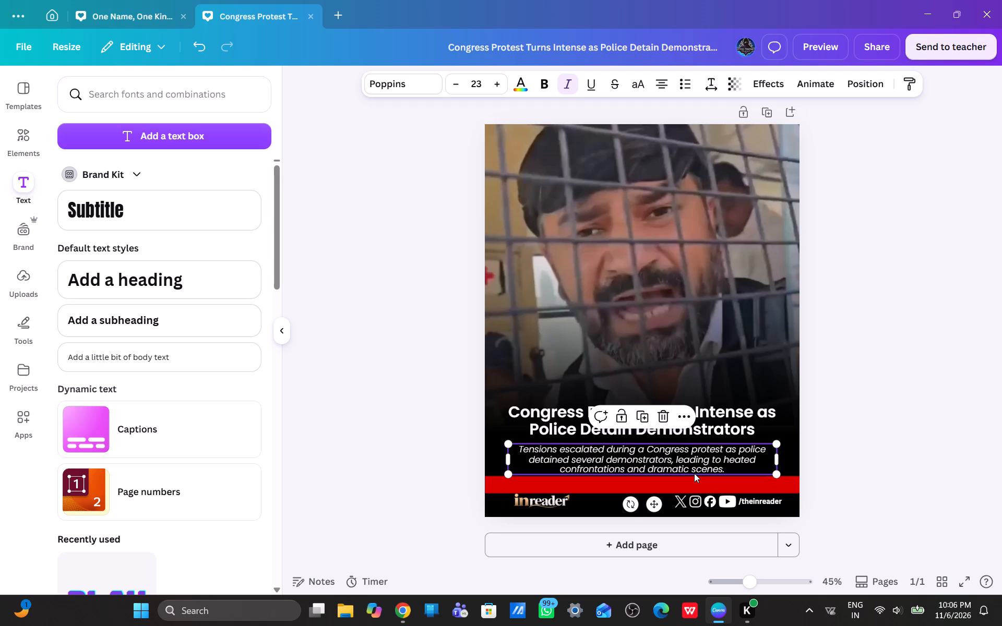
# Delete the red bar above the inreader footer and play the post's video.
pyautogui.click(688, 486)
pyautogui.press('Delete')
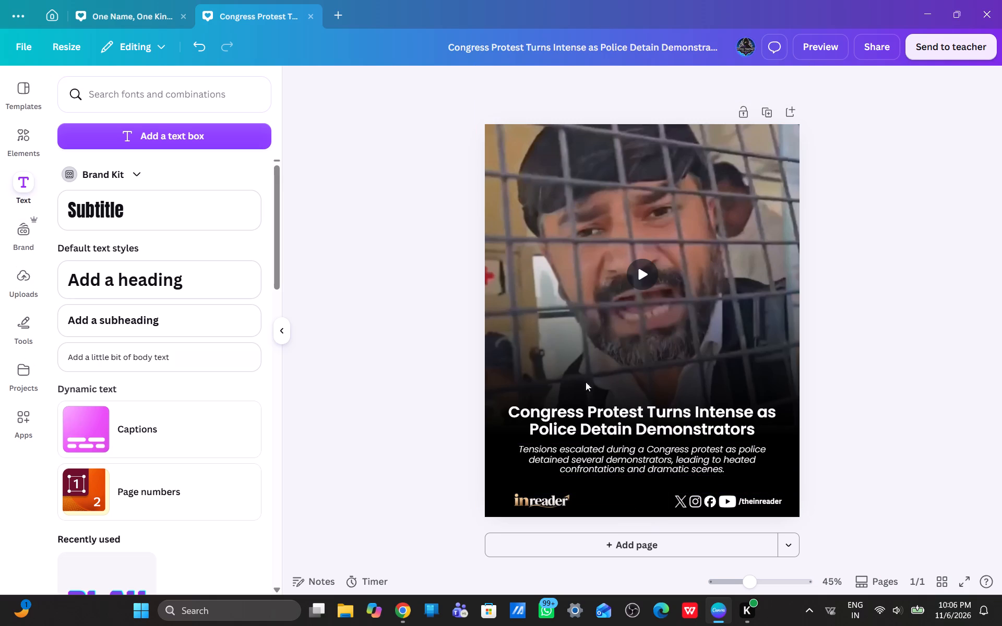
pyautogui.click(634, 261)
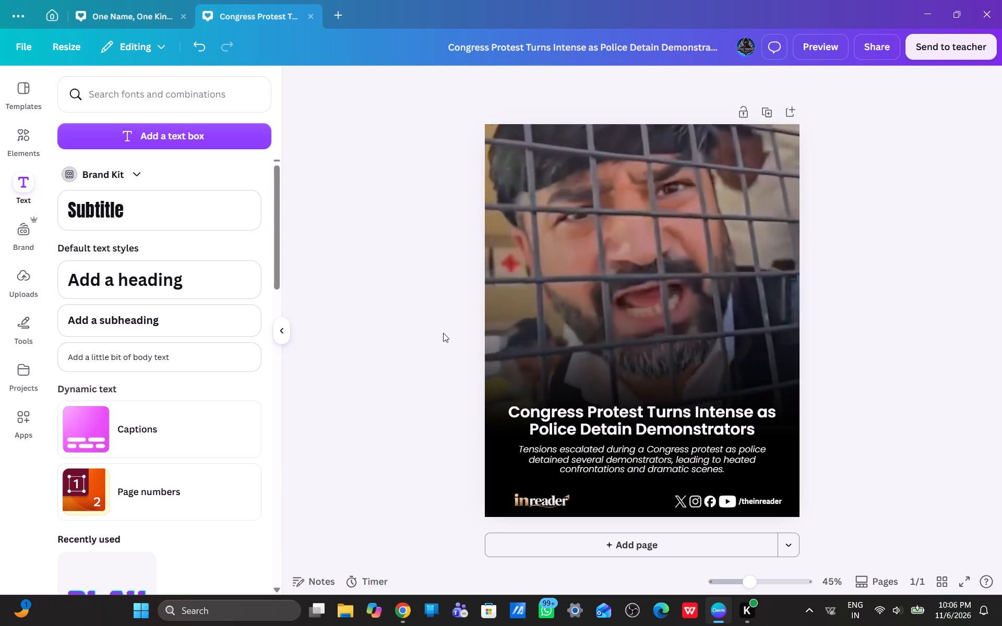
# Add the recently used vertical black fade, rotate it upside down, and stretch it from the top-left corner across the page's full width.
pyautogui.click(18, 137)
pyautogui.click(132, 173)
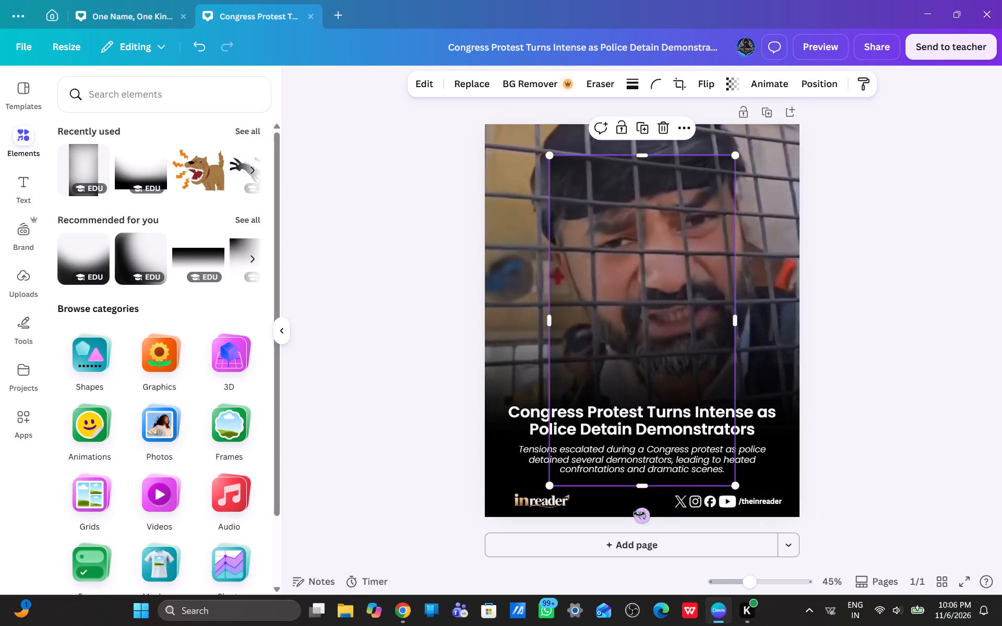
pyautogui.moveTo(641, 516); pyautogui.dragTo(646, 211)
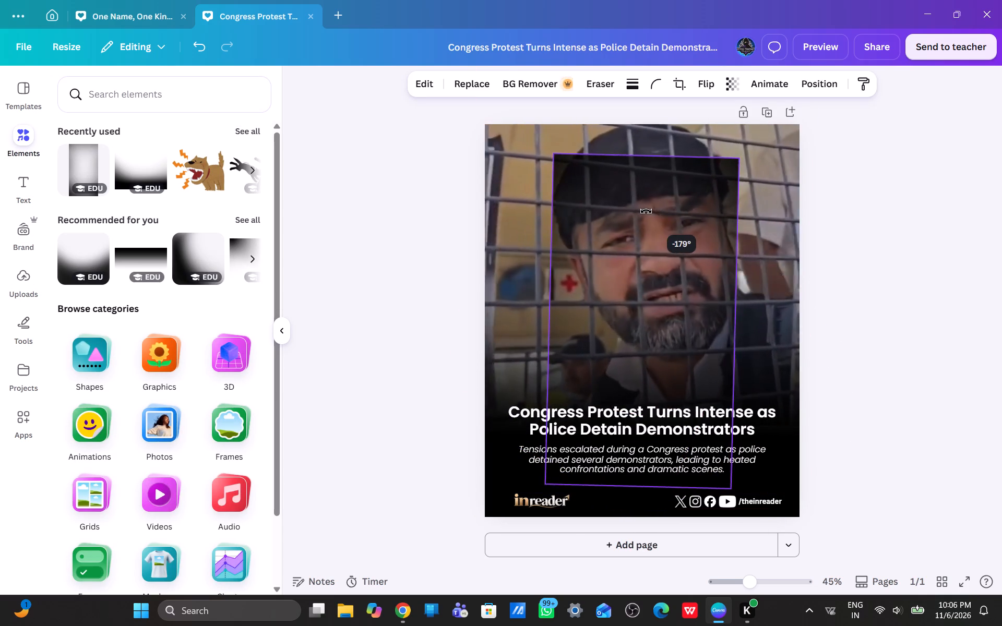
pyautogui.moveTo(646, 211); pyautogui.dragTo(643, 212)
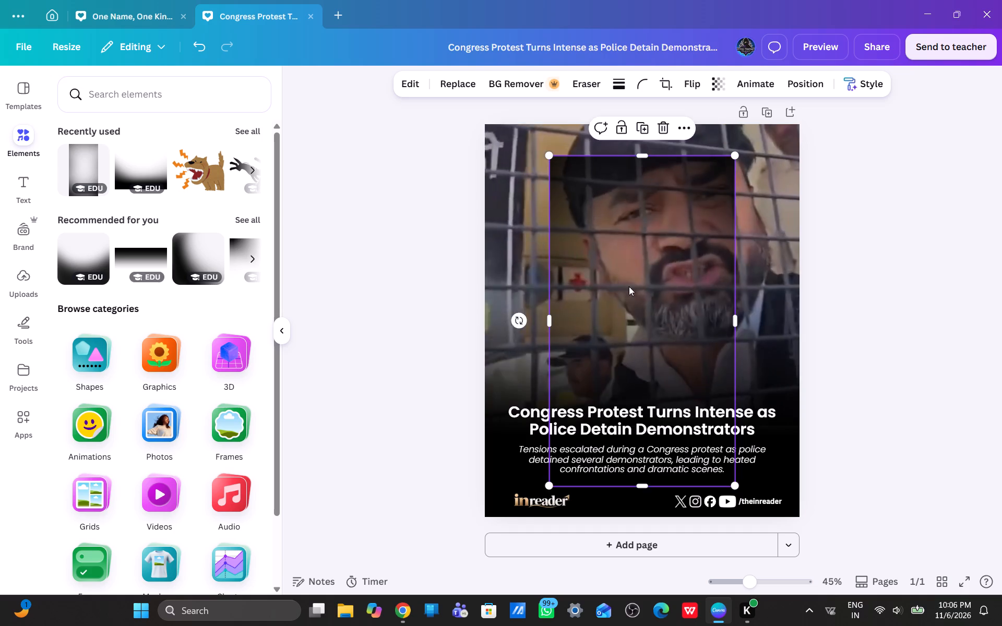
pyautogui.moveTo(619, 316); pyautogui.dragTo(540, 276)
pyautogui.moveTo(656, 286); pyautogui.dragTo(810, 285)
pyautogui.click(863, 303)
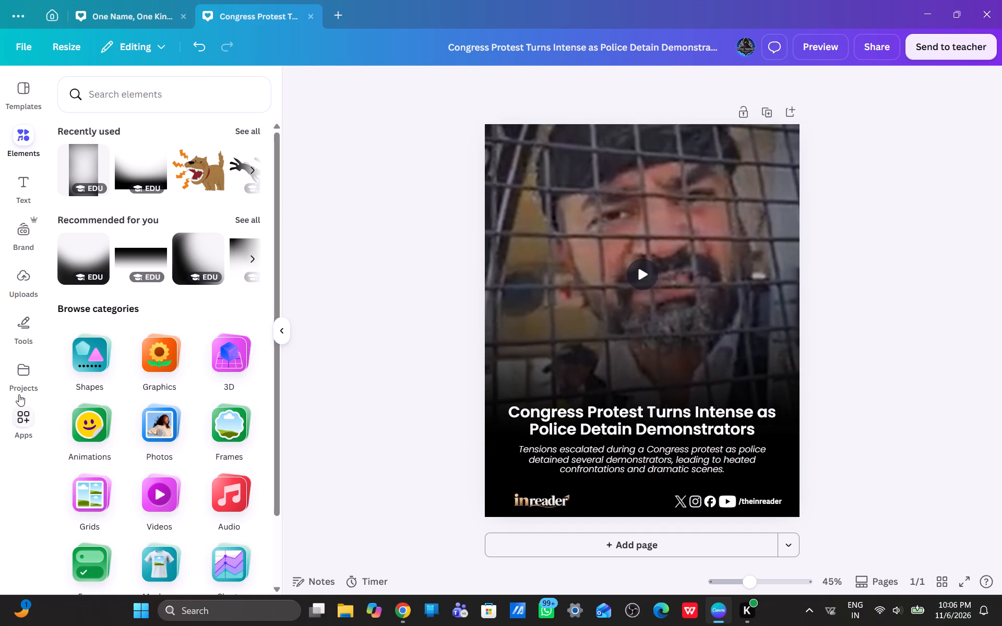
# Add a square shape on the left side of the page, over the start of the headline.
pyautogui.click(13, 287)
pyautogui.click(25, 335)
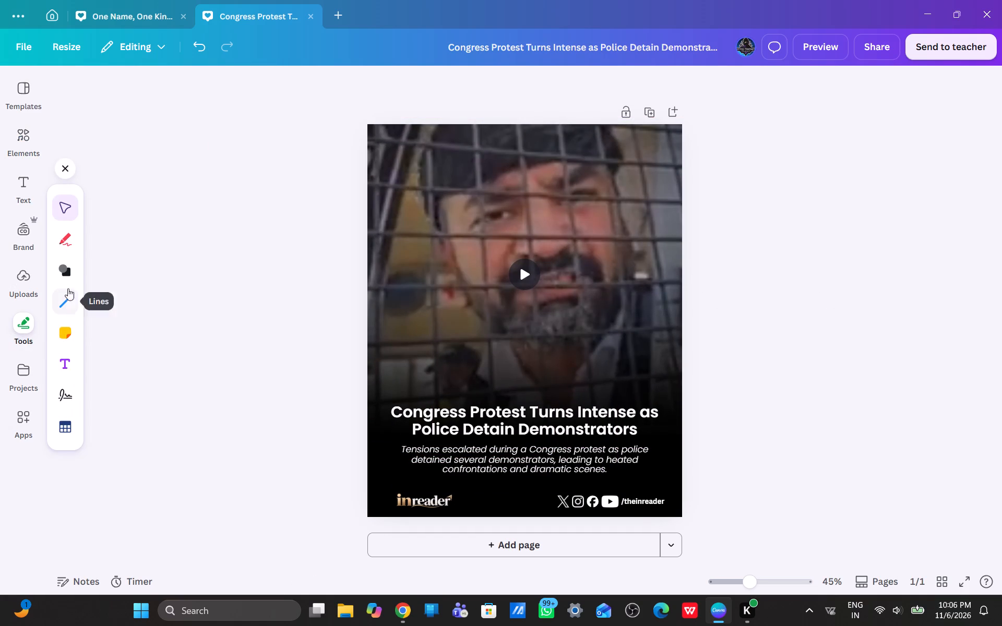
pyautogui.click(68, 276)
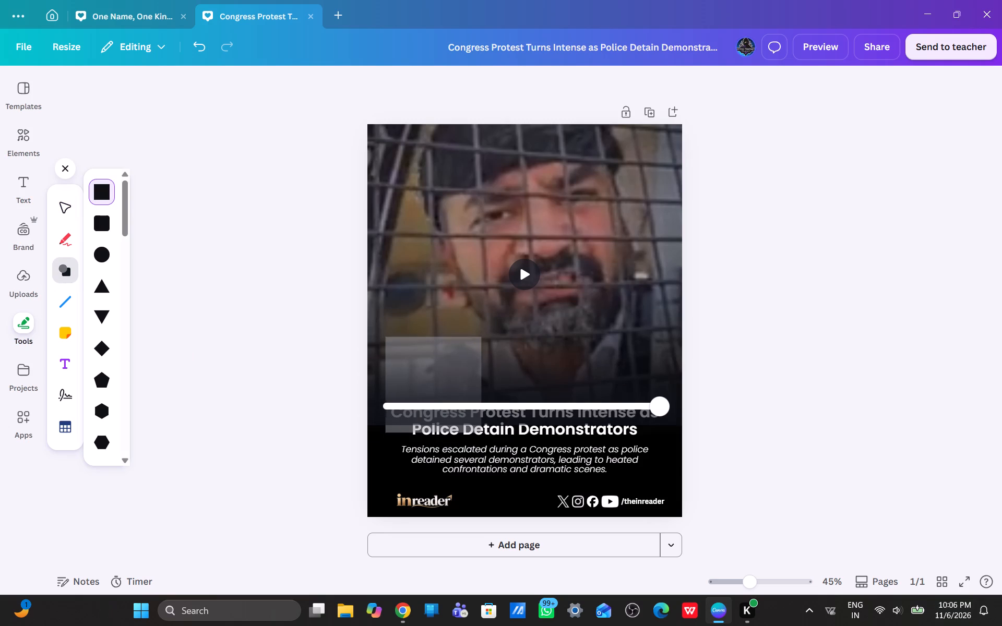
pyautogui.click(384, 328)
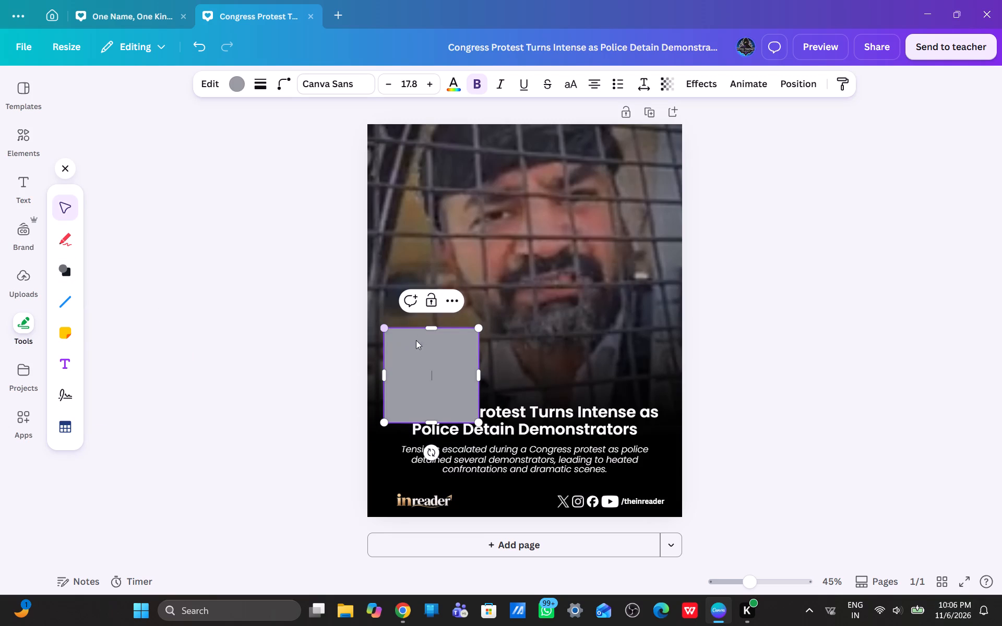
# Move the square's layer below both text layers and the upper fade, just above the footer group.
pyautogui.click(792, 90)
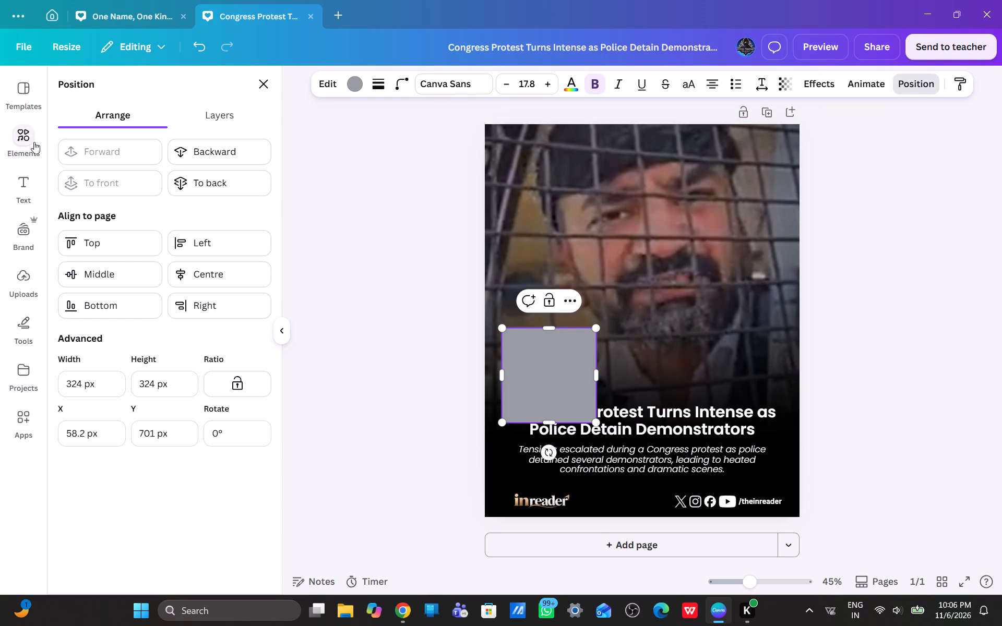
pyautogui.click(237, 115)
pyautogui.moveTo(69, 194); pyautogui.dragTo(60, 343)
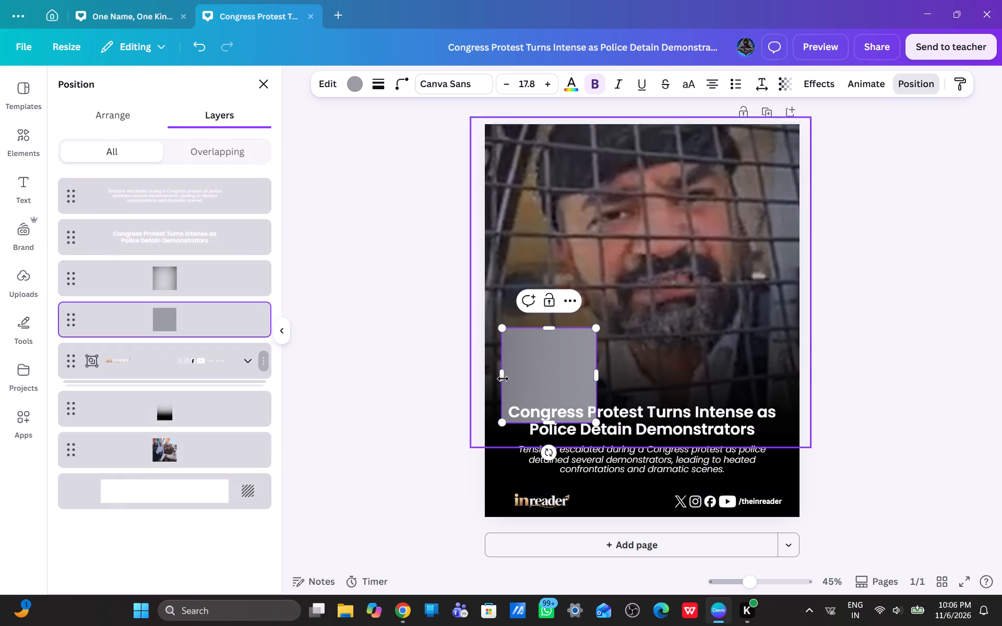
# Flatten the grey square from its top edge into a thin strip behind the headline and enlarge it from its lower-right corner.
pyautogui.moveTo(546, 329); pyautogui.dragTo(550, 401)
pyautogui.moveTo(594, 423); pyautogui.dragTo(647, 422)
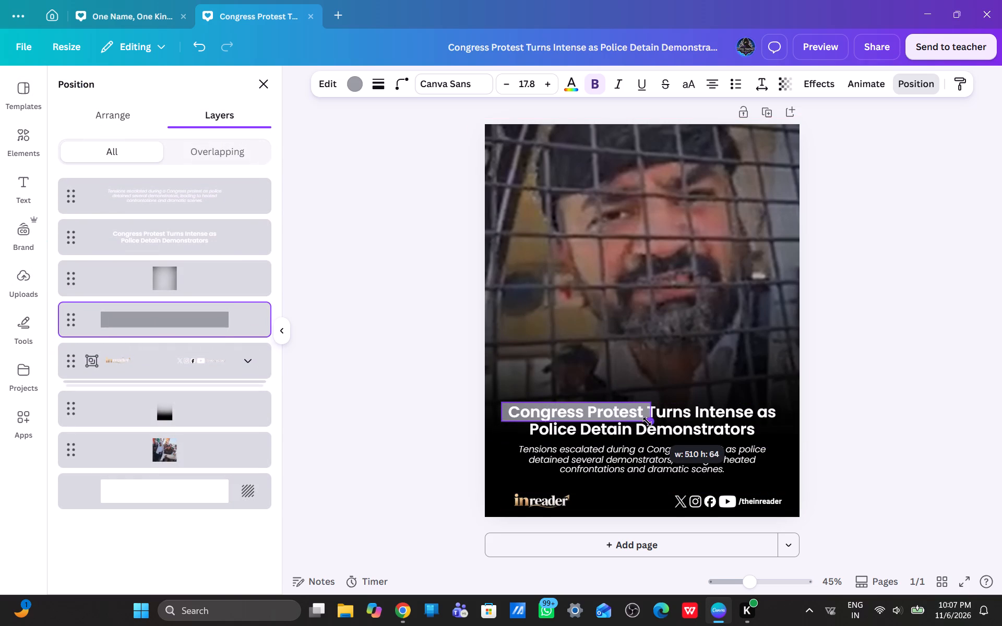
# Shrink the grey strip from its lower corners to about 470 × 61 so it fits behind the words "Congress Protest".
pyautogui.moveTo(647, 422); pyautogui.dragTo(646, 423)
pyautogui.click(502, 423)
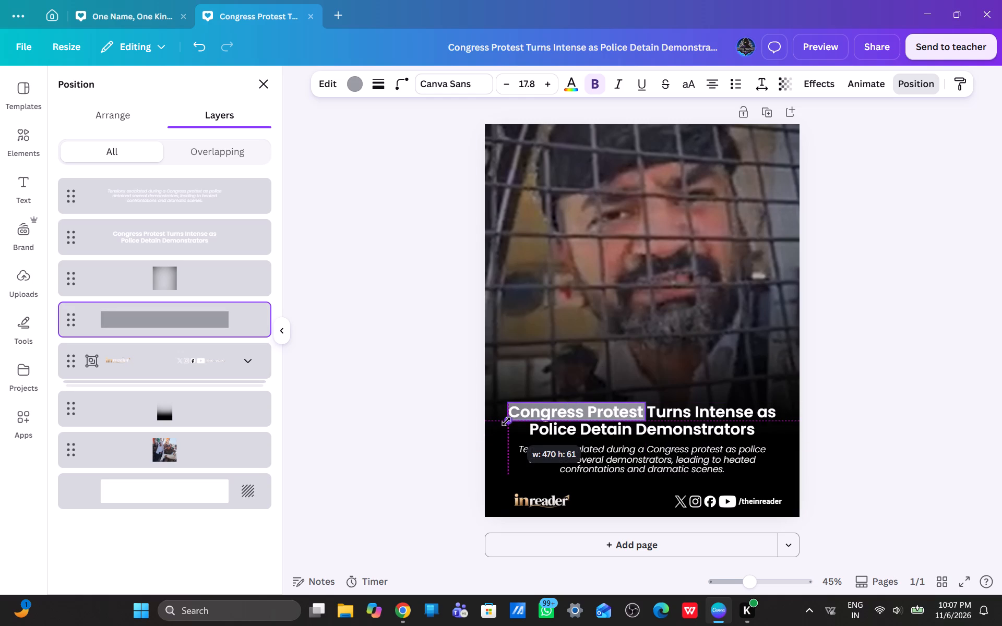
pyautogui.click(591, 450)
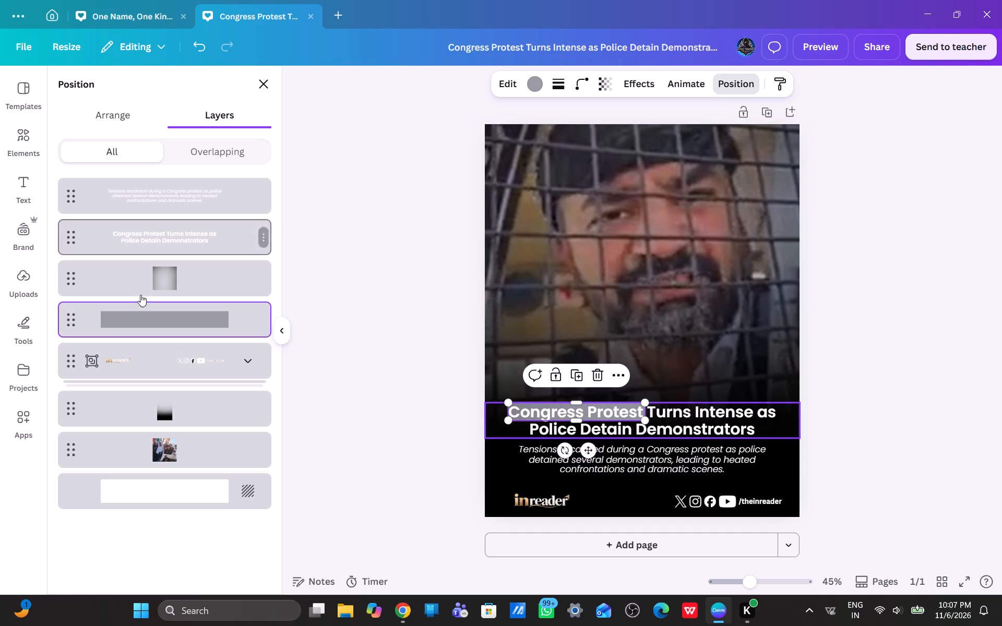
# Recolour the strip behind "Congress Protest" with the dark green default solid colour and deselect it.
pyautogui.click(540, 86)
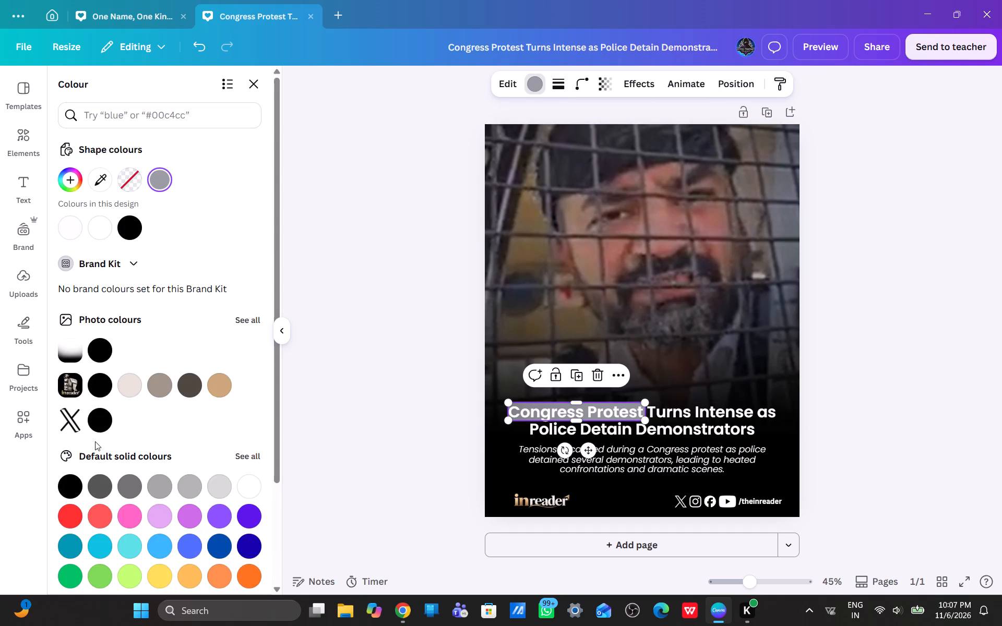
pyautogui.scroll(-2, 103, 463)
pyautogui.click(79, 449)
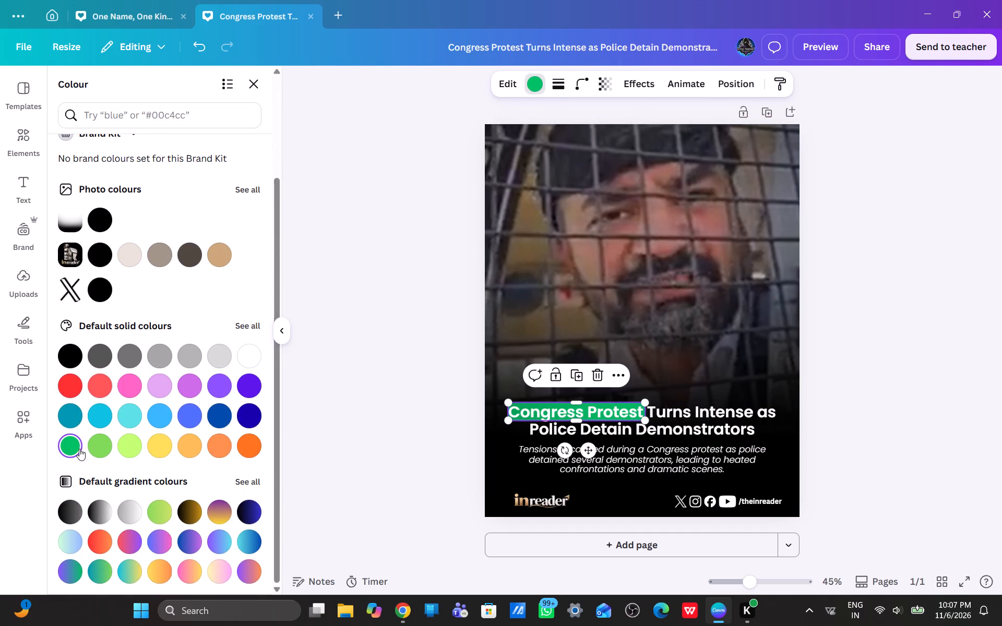
pyautogui.click(840, 361)
pyautogui.click(851, 364)
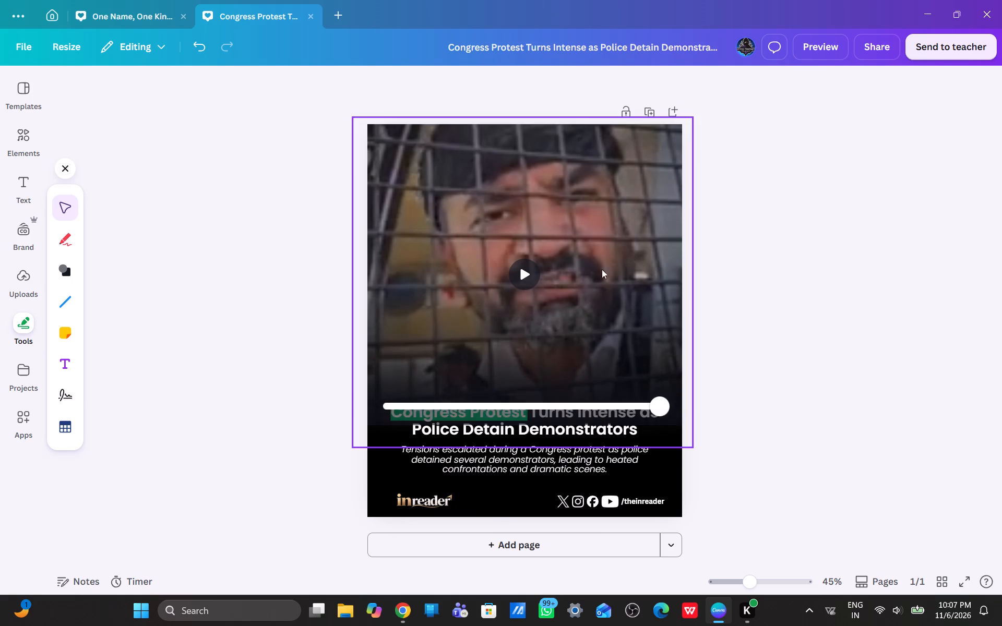
# Create a new blank Instagram Post (4:5) design.
pyautogui.click(338, 20)
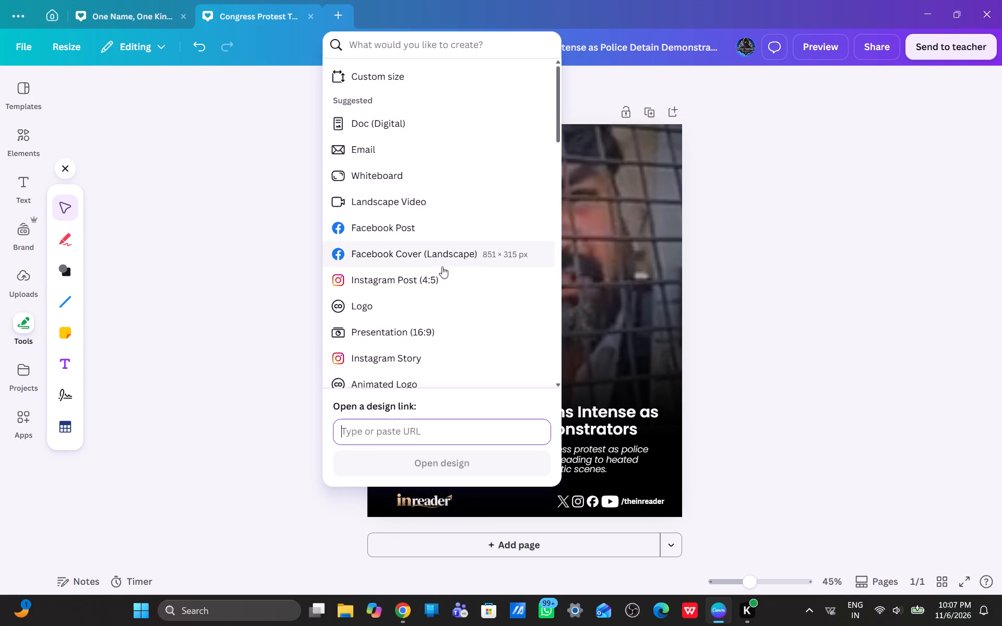
pyautogui.click(440, 270)
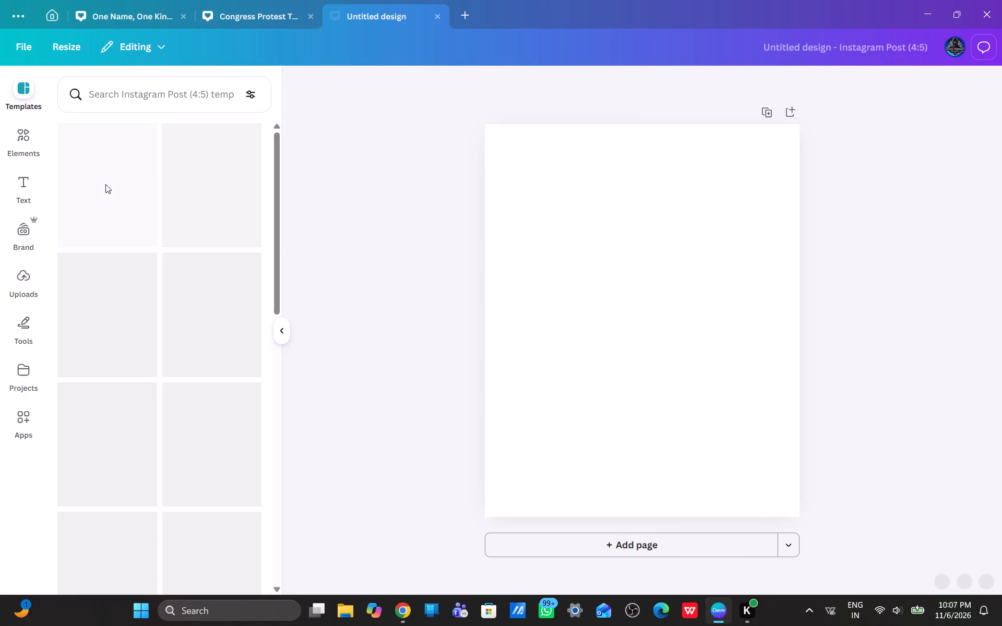
# Show the uploaded images in the new design.
pyautogui.click(23, 144)
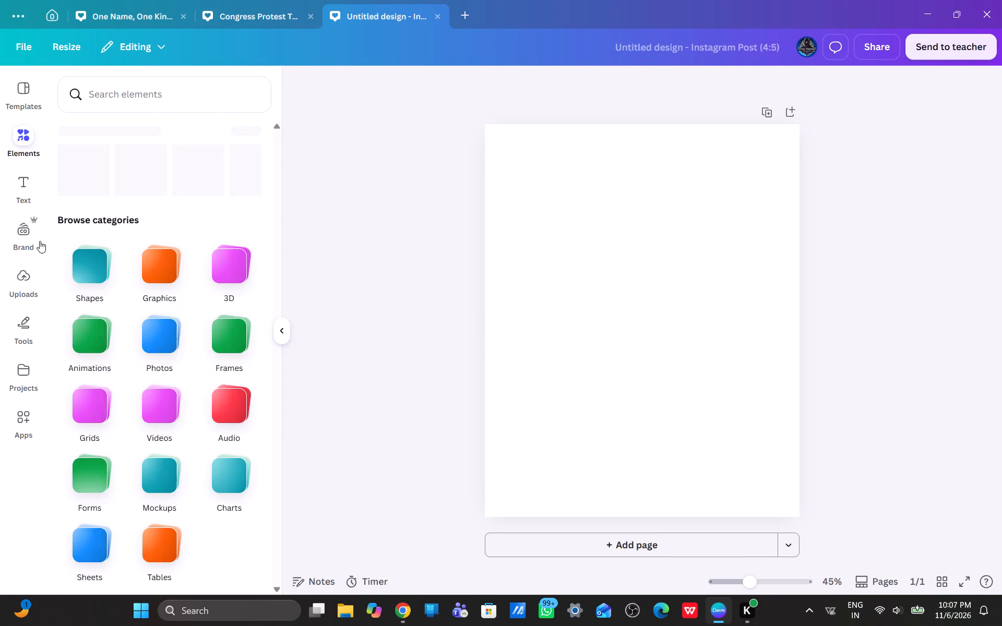
pyautogui.click(30, 279)
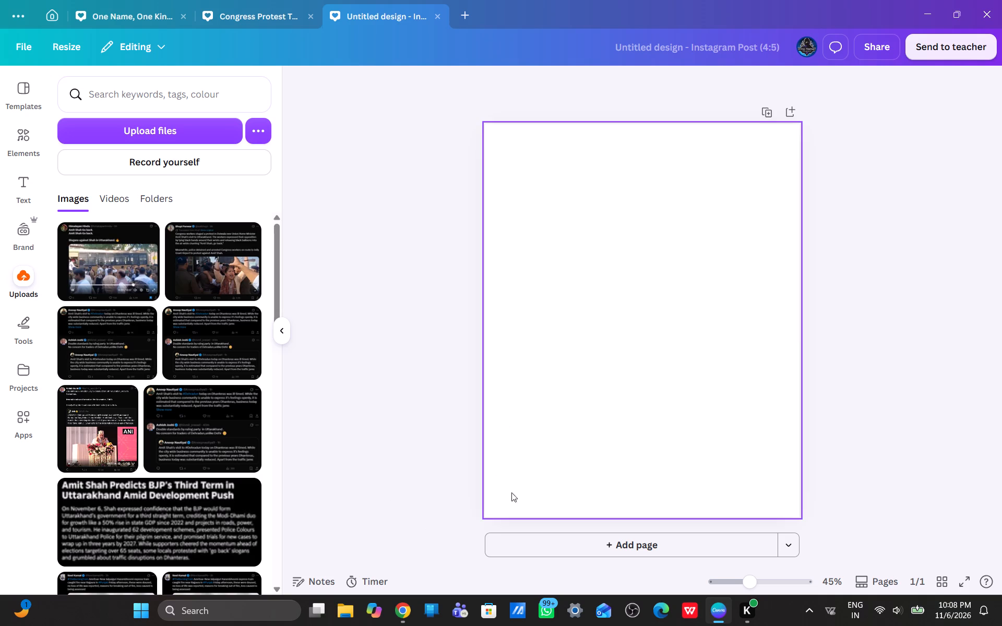
# Upload the protest photo of a man held by police from the Downloads folder and add it to the blank page.
pyautogui.click(166, 123)
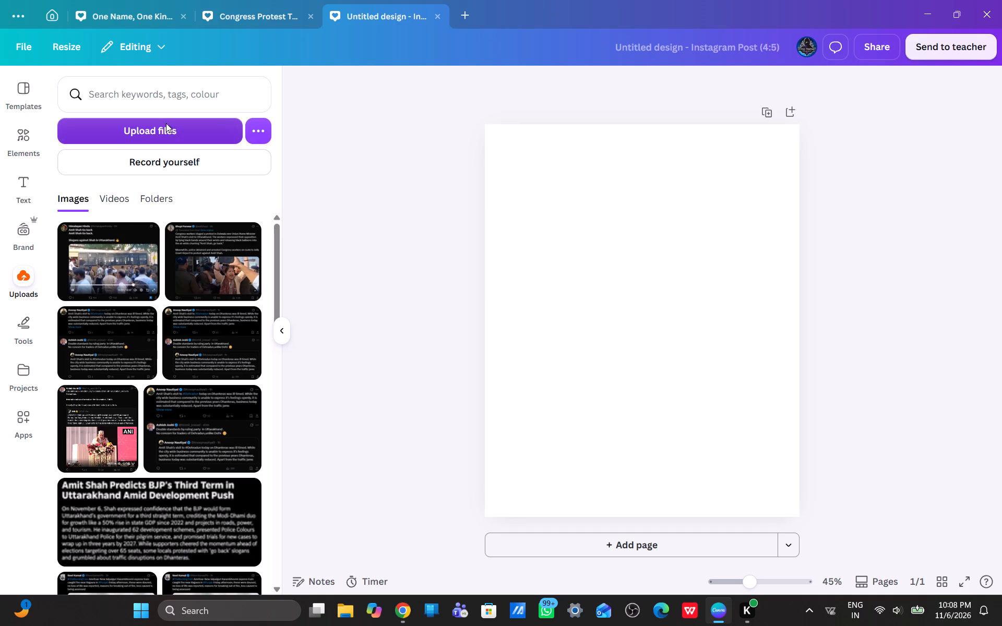
pyautogui.click(416, 245)
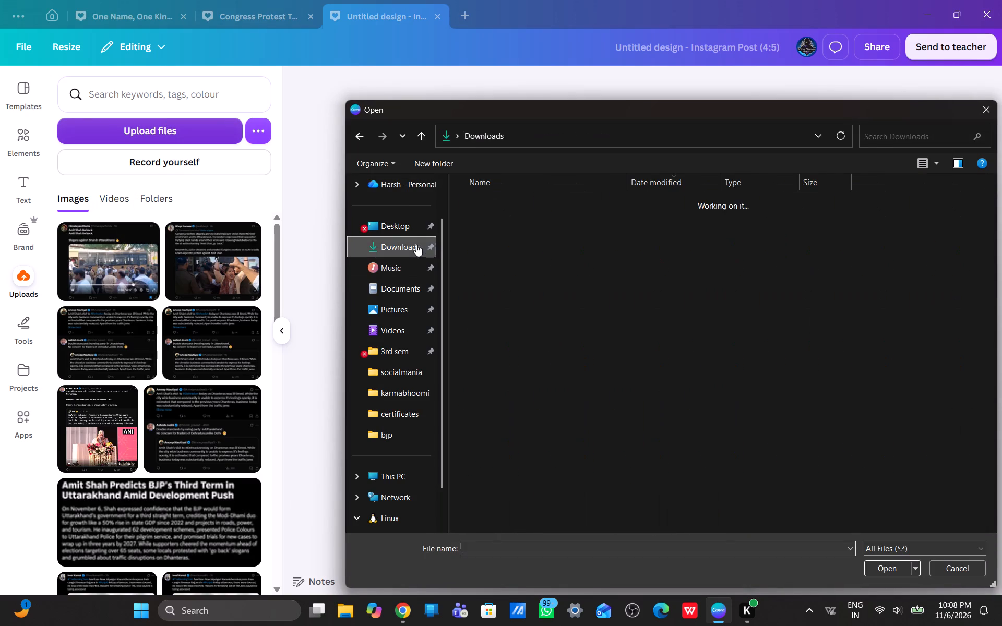
pyautogui.doubleClick(508, 222)
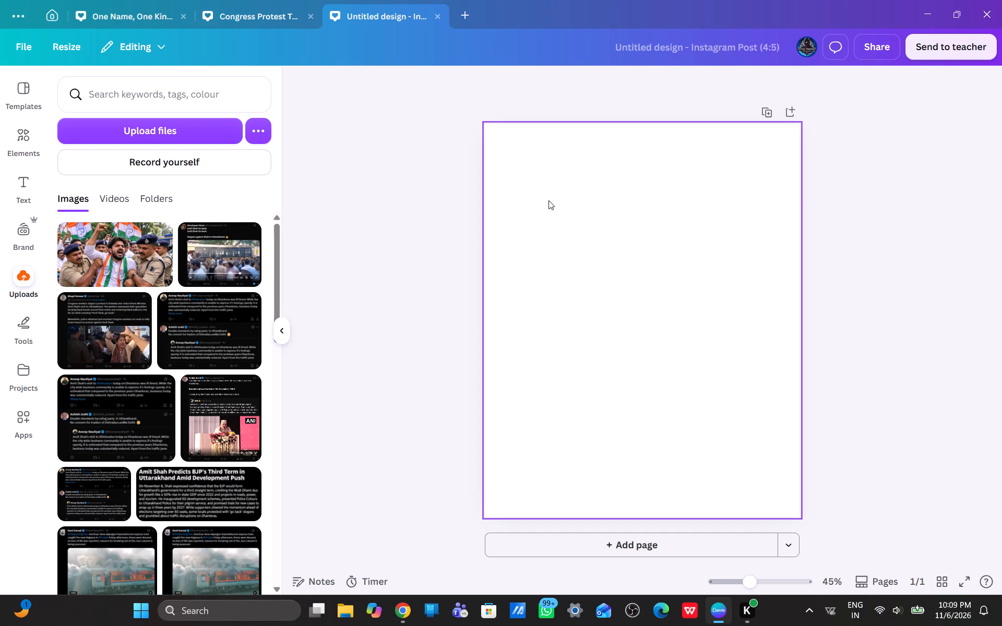
pyautogui.click(76, 269)
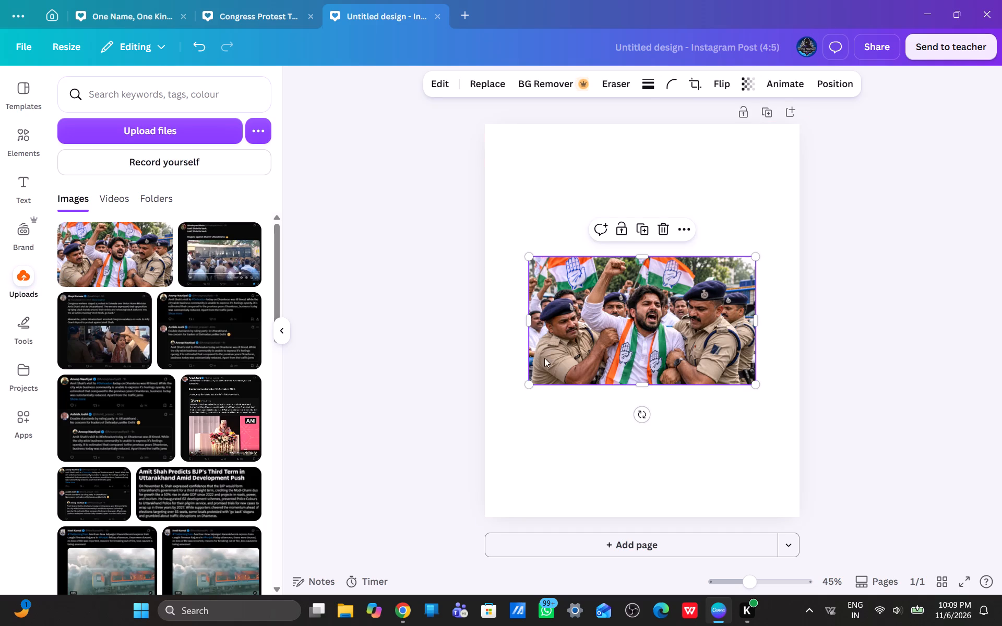
pyautogui.click(518, 185)
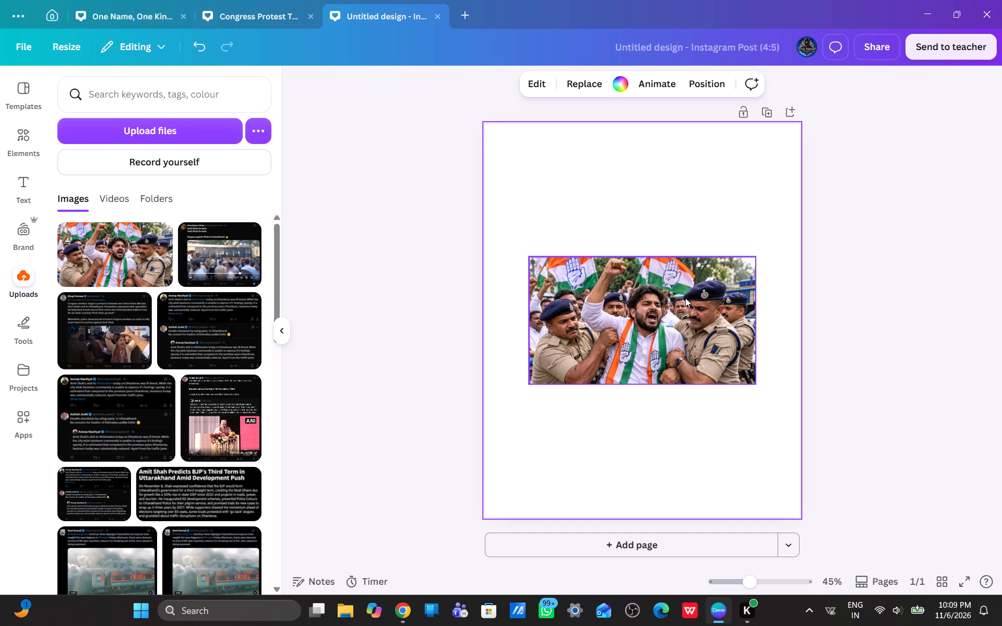
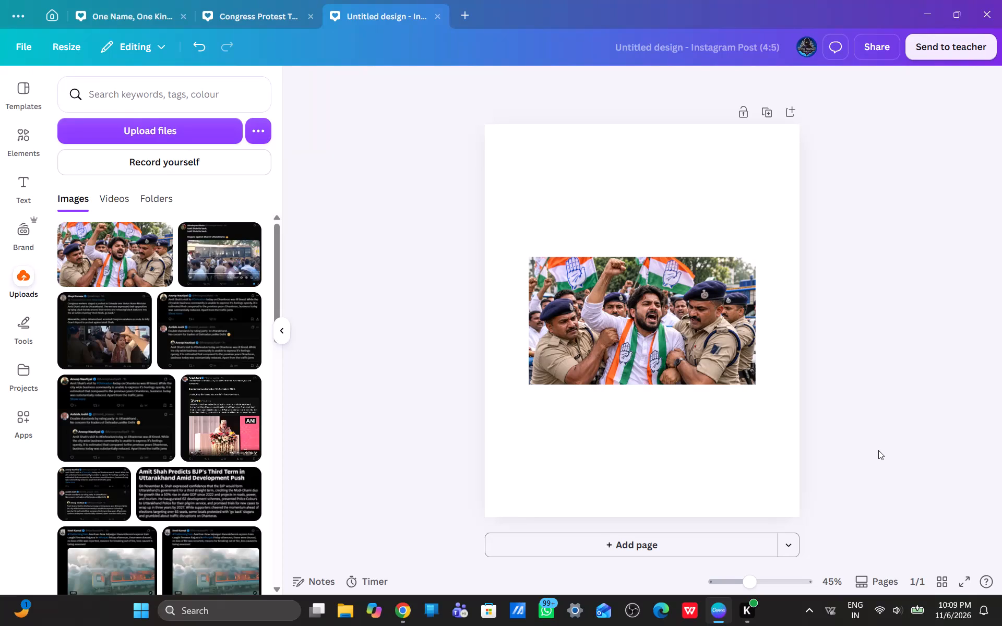
# Fill the page background with the uploaded protest photo and delete the photo's small copy from the page centre.
pyautogui.click(595, 366)
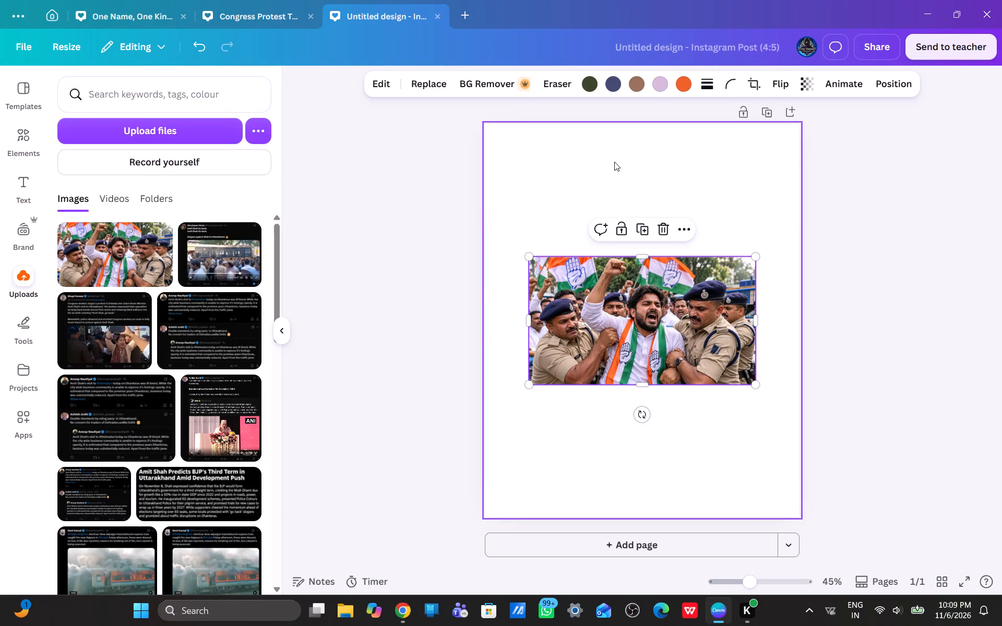
pyautogui.click(614, 162)
pyautogui.click(602, 89)
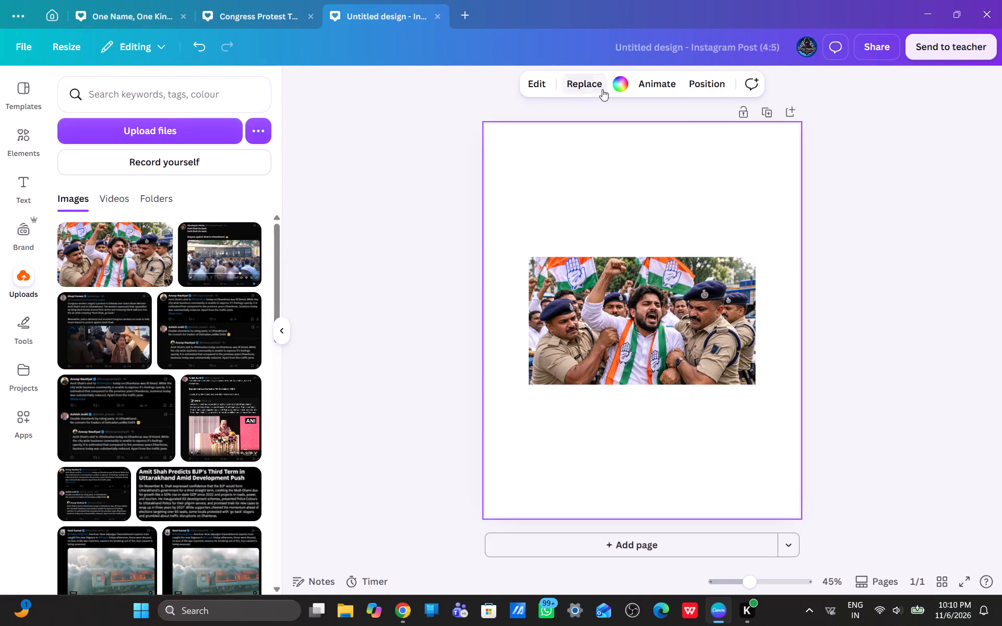
pyautogui.click(106, 287)
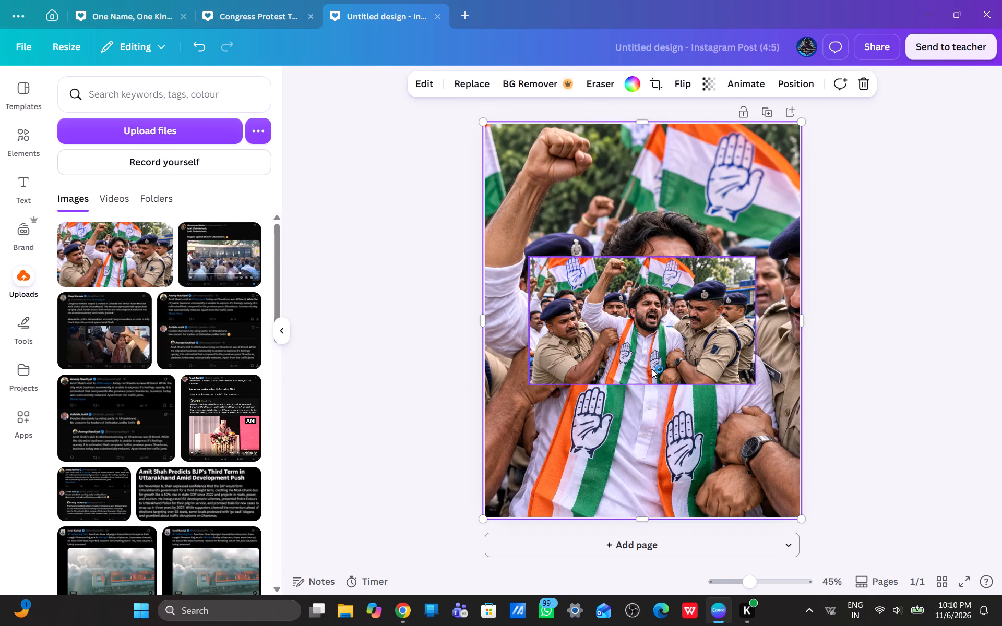
pyautogui.click(652, 369)
pyautogui.click(660, 229)
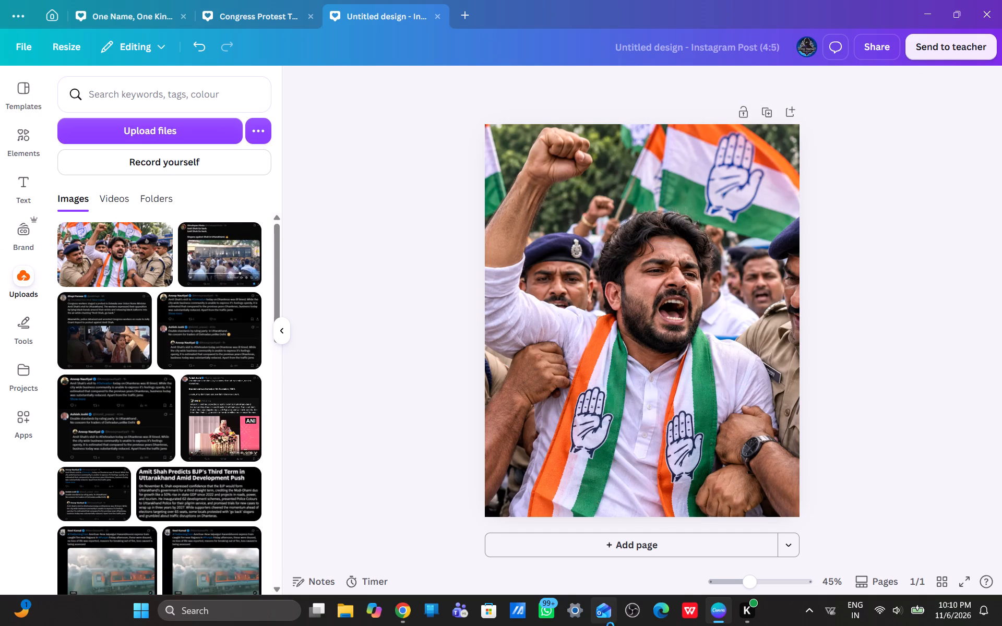
# Reduce the background photo's opacity to a little over half.
pyautogui.click(648, 365)
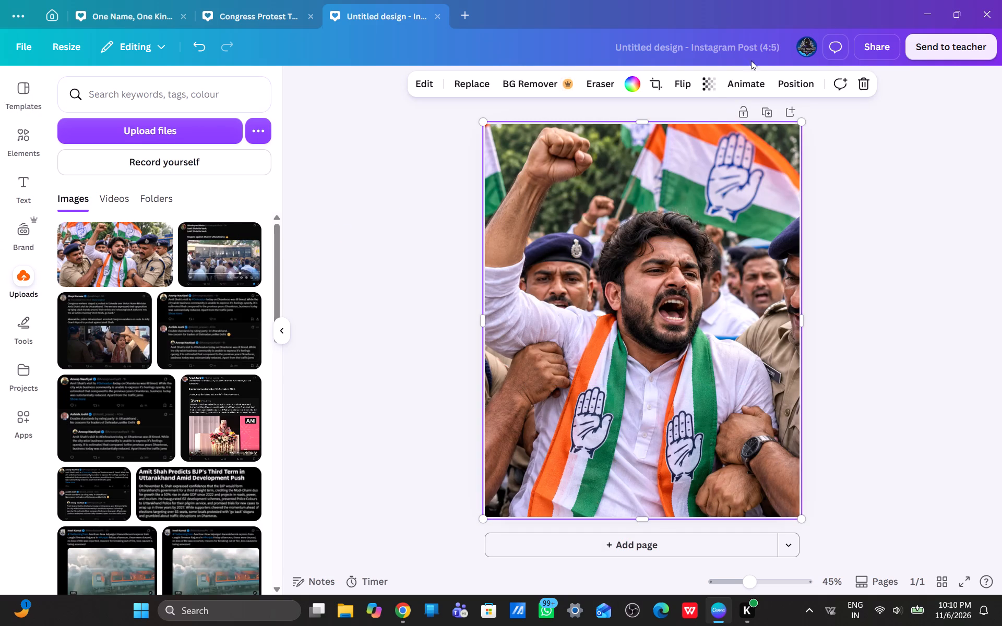
pyautogui.click(710, 78)
pyautogui.moveTo(729, 140); pyautogui.dragTo(693, 146)
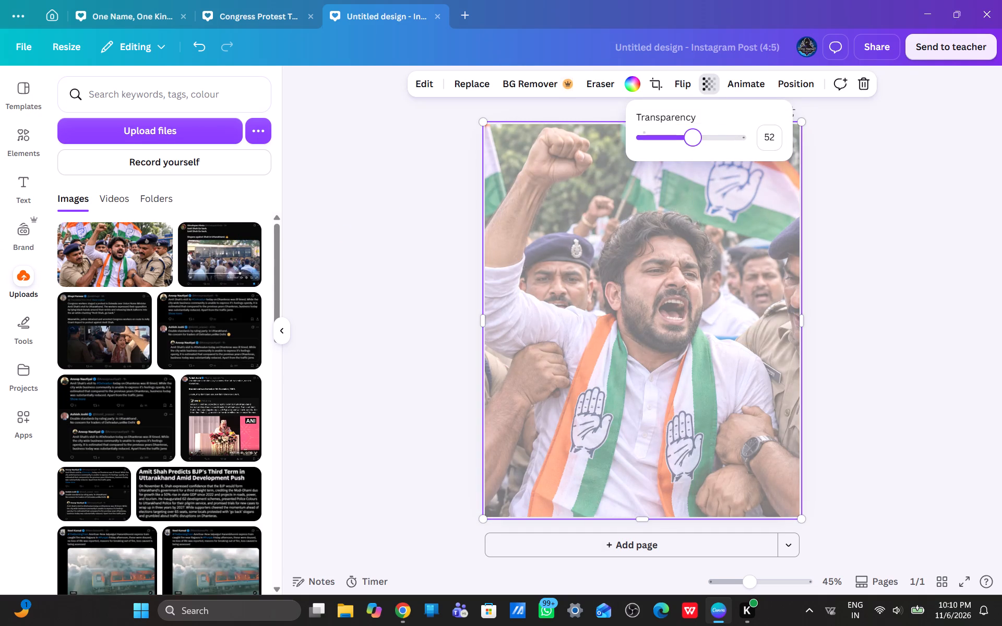
pyautogui.moveTo(693, 146); pyautogui.dragTo(700, 154)
# Darken the faded background photo by setting its background colour to the near-black shade from its photo colours.
pyautogui.click(589, 82)
pyautogui.click(632, 88)
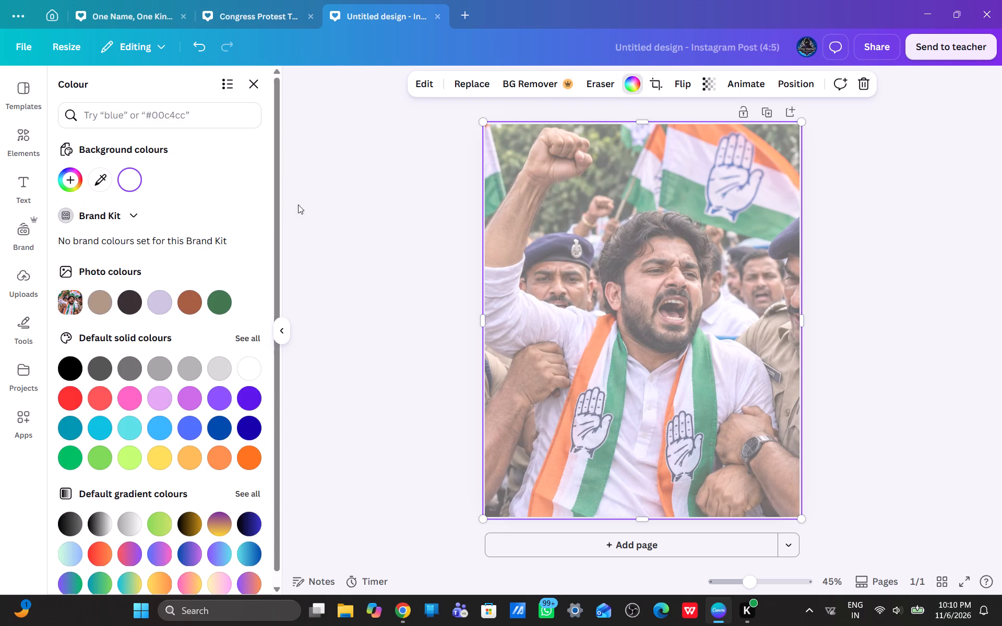
pyautogui.click(99, 303)
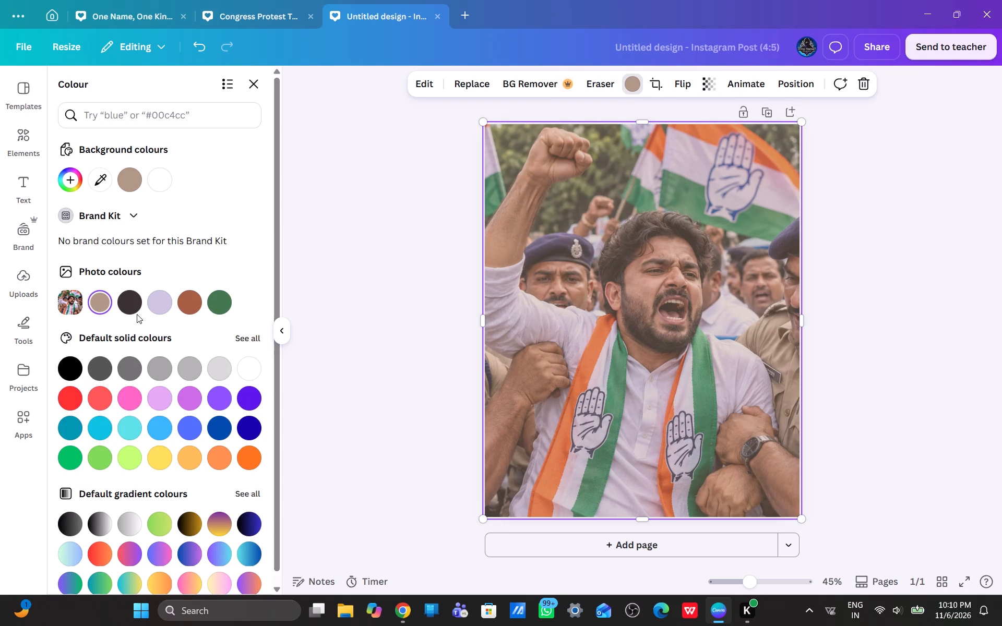
pyautogui.click(132, 311)
pyautogui.click(885, 316)
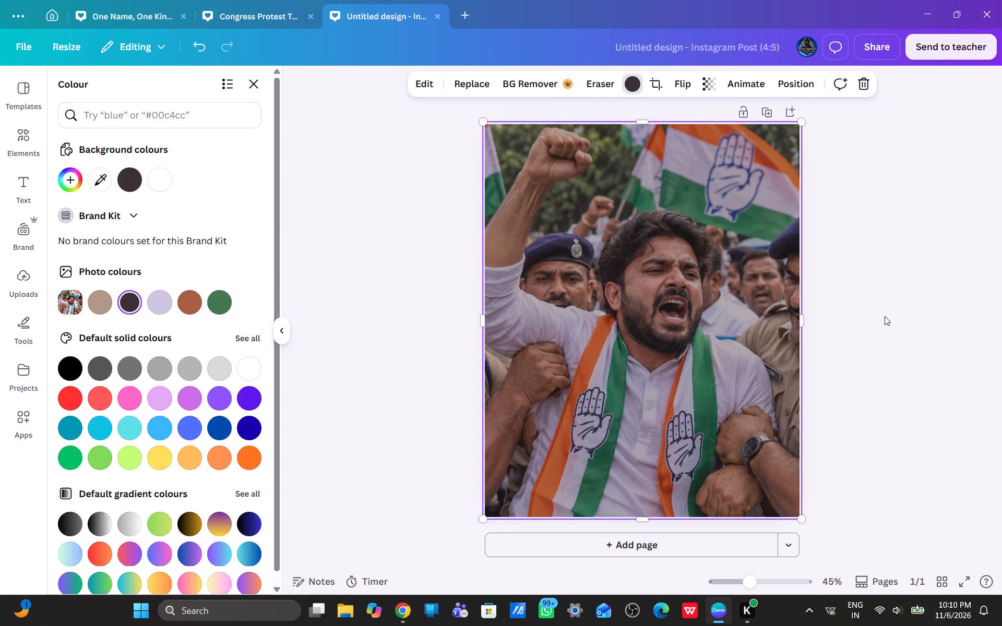
pyautogui.click(699, 250)
pyautogui.click(898, 282)
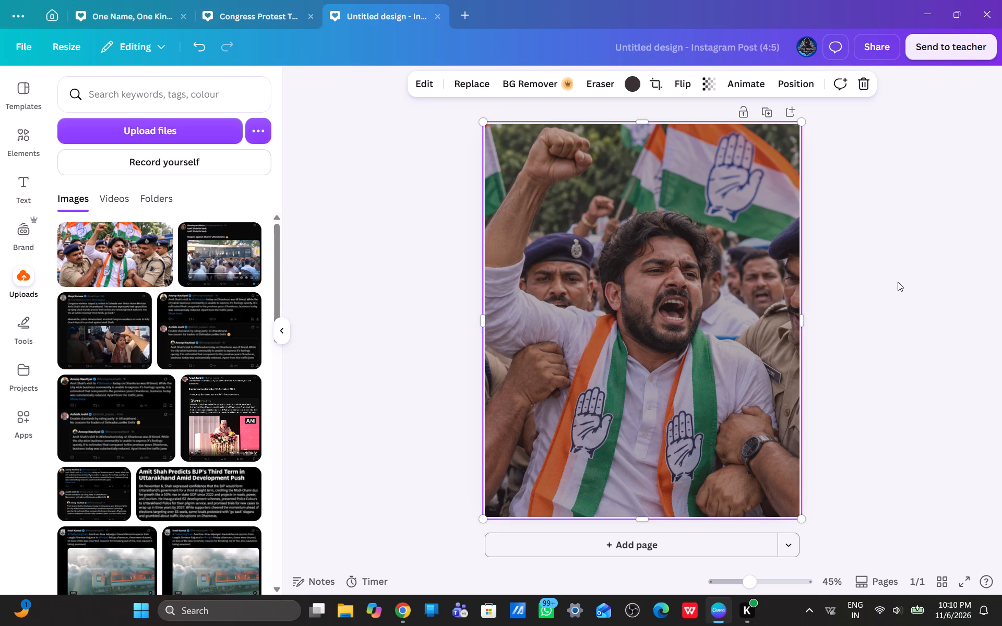
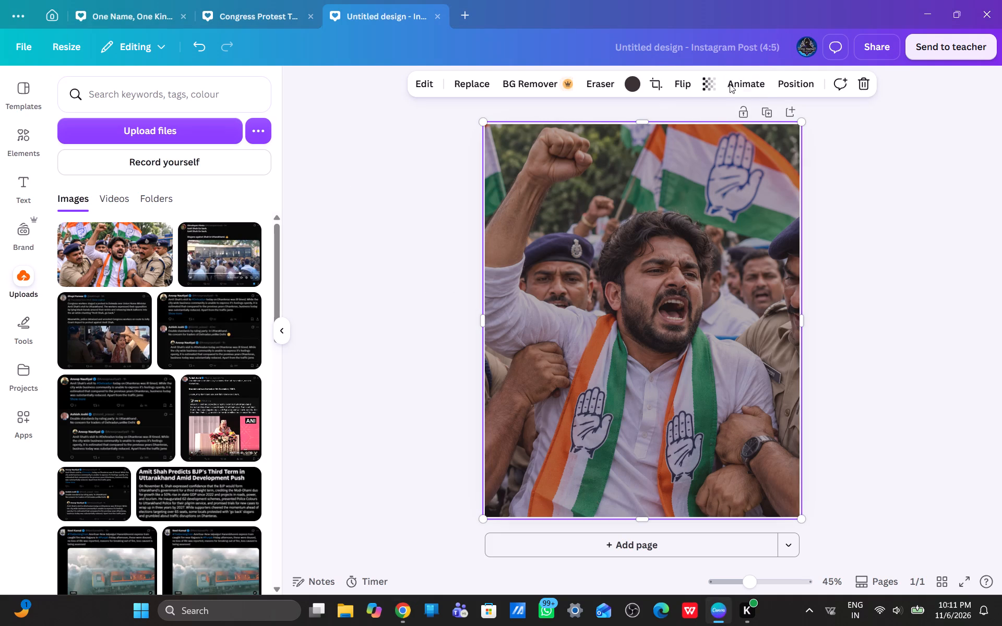
pyautogui.click(705, 81)
pyautogui.click(671, 141)
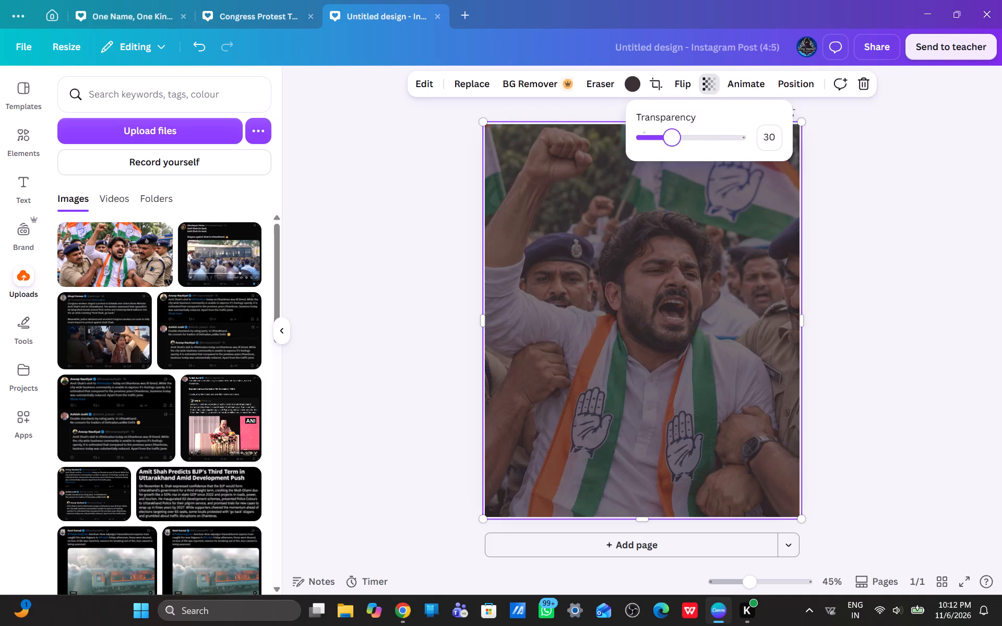
pyautogui.click(681, 140)
pyautogui.click(685, 139)
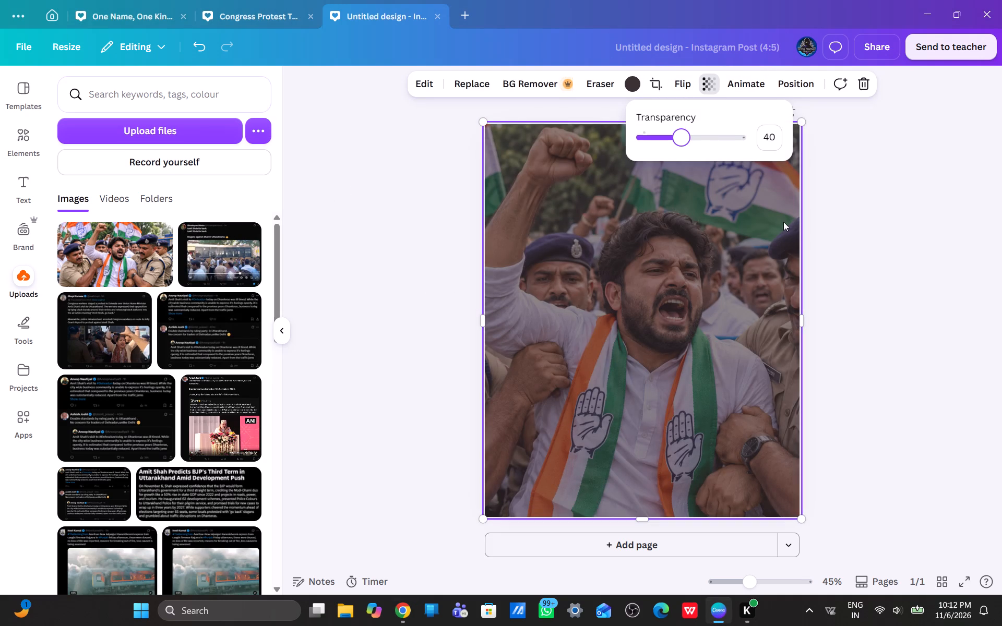
pyautogui.click(847, 227)
# Add a subheading to the page and replace its placeholder with the copied ChatGPT paragraph.
pyautogui.click(7, 192)
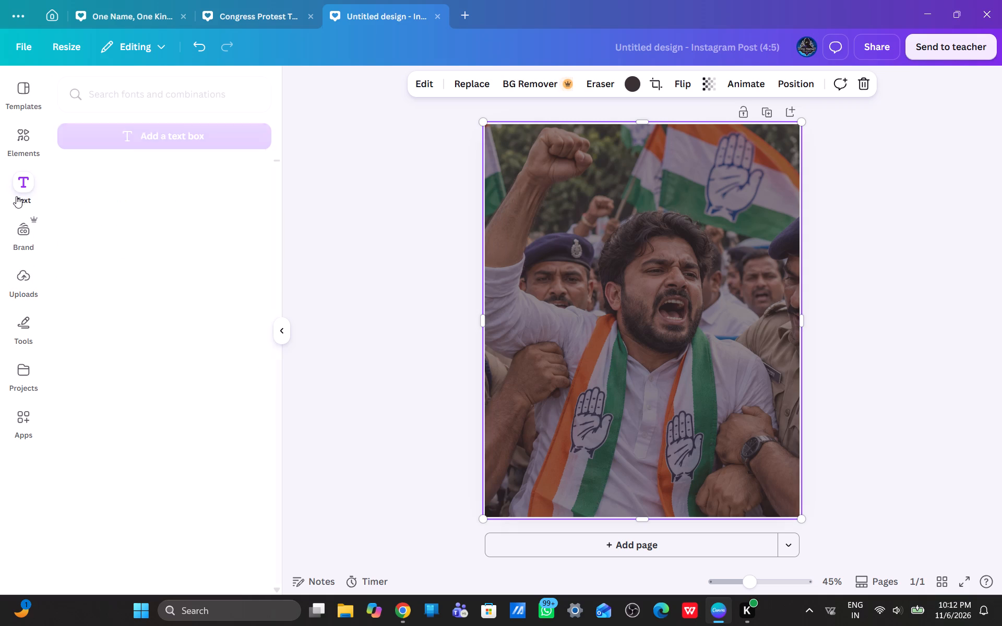
pyautogui.click(124, 320)
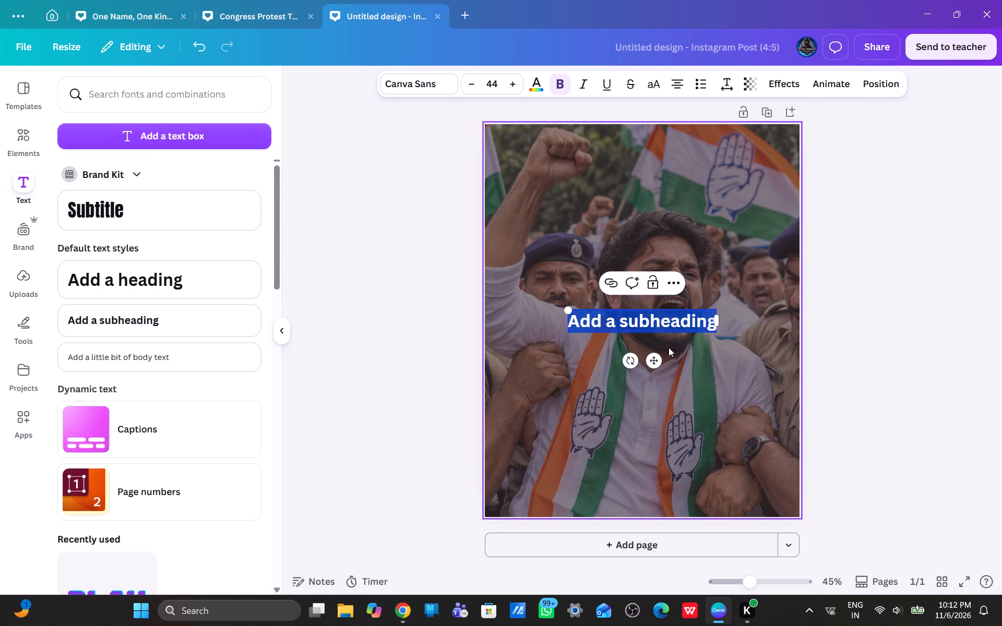
pyautogui.hotkey('ctrl', 'v')
# Remove the blank lines above and below the pasted paragraph and move the text up so it fits within the page.
pyautogui.click(496, 337)
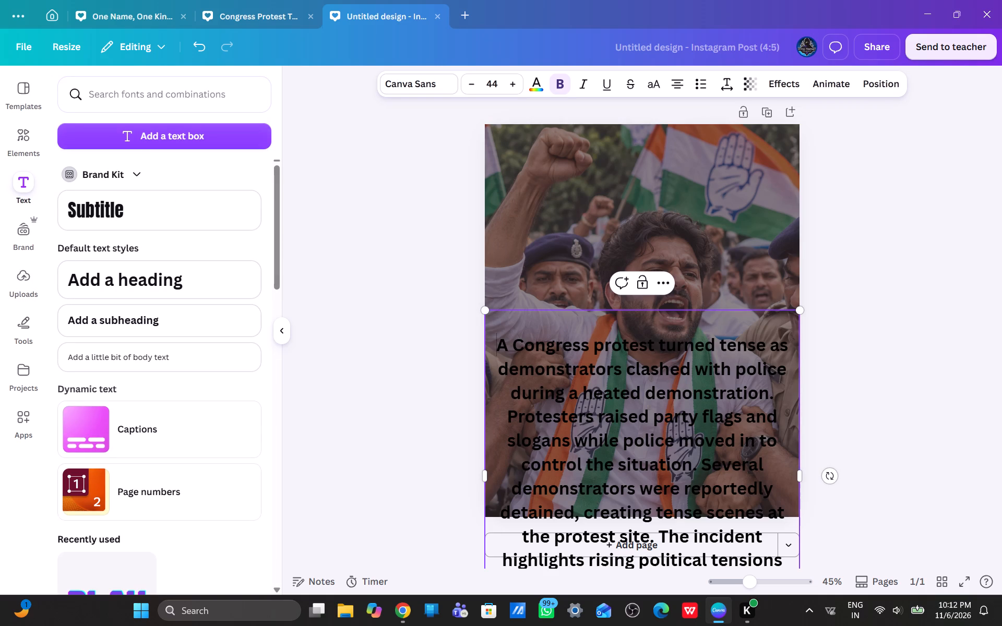
pyautogui.press('BackSpace')
pyautogui.scroll(-4, 674, 446)
pyautogui.click(740, 531)
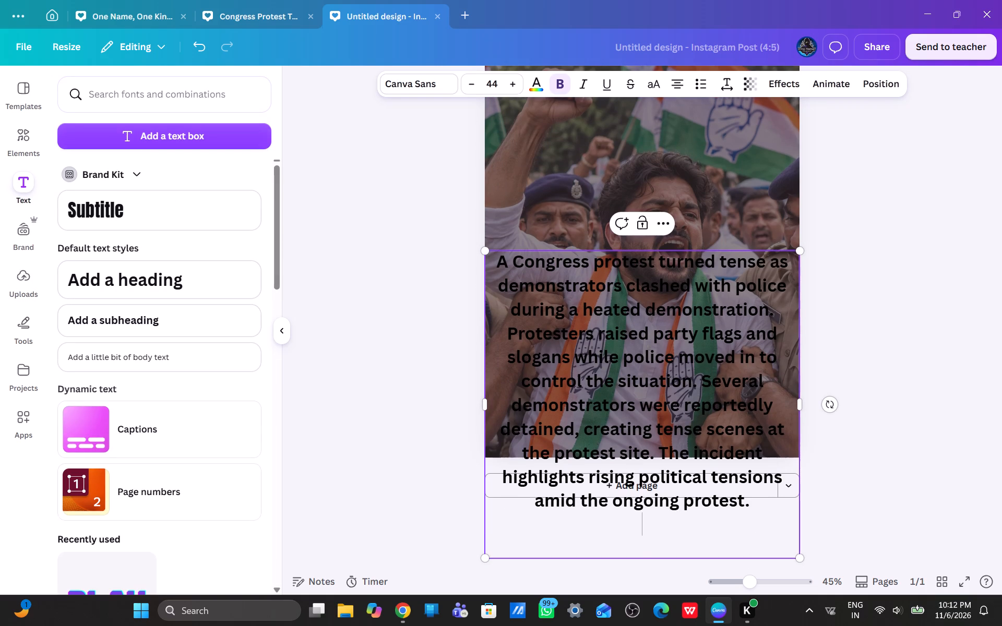
pyautogui.click(731, 533)
pyautogui.click(680, 545)
pyautogui.press('BackSpace')
pyautogui.press('BackSpace')
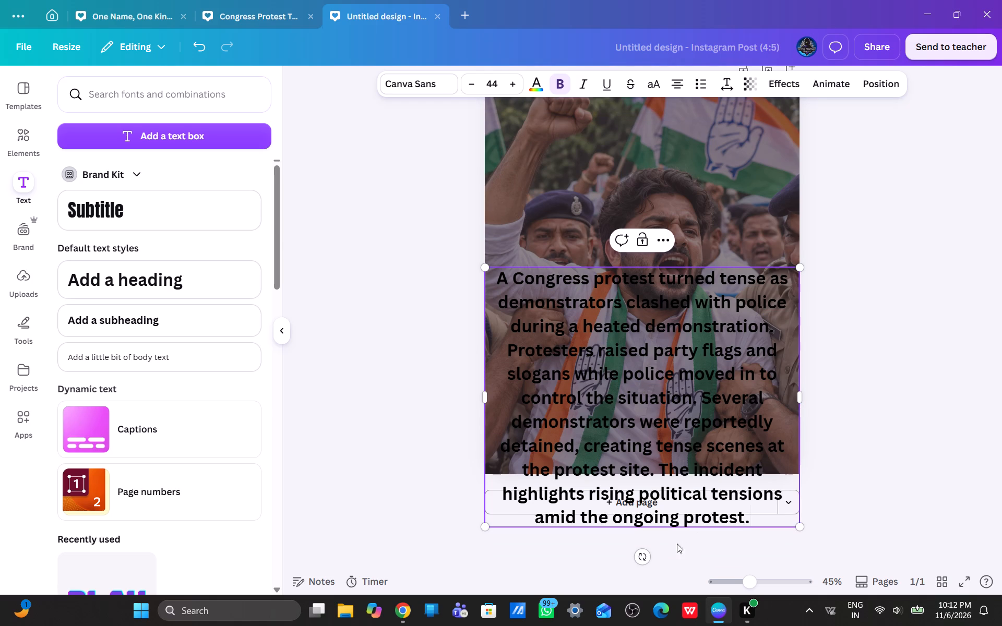
pyautogui.moveTo(666, 529); pyautogui.dragTo(663, 464)
# Change the colour of the whole paragraph to white (#ffffff).
pyautogui.click(656, 407)
pyautogui.hotkey('ctrl', 'a')
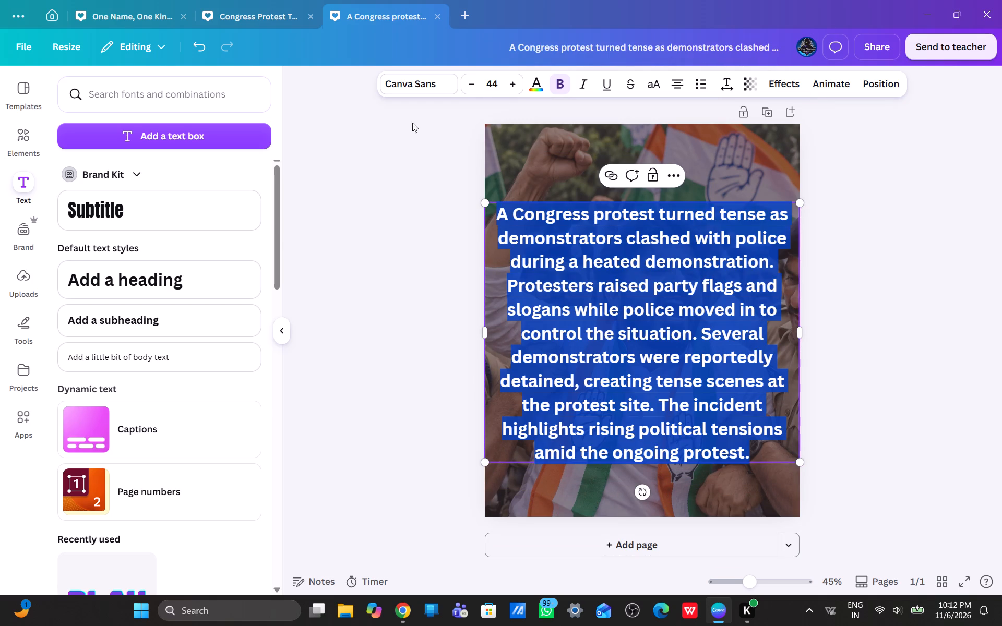
pyautogui.click(538, 82)
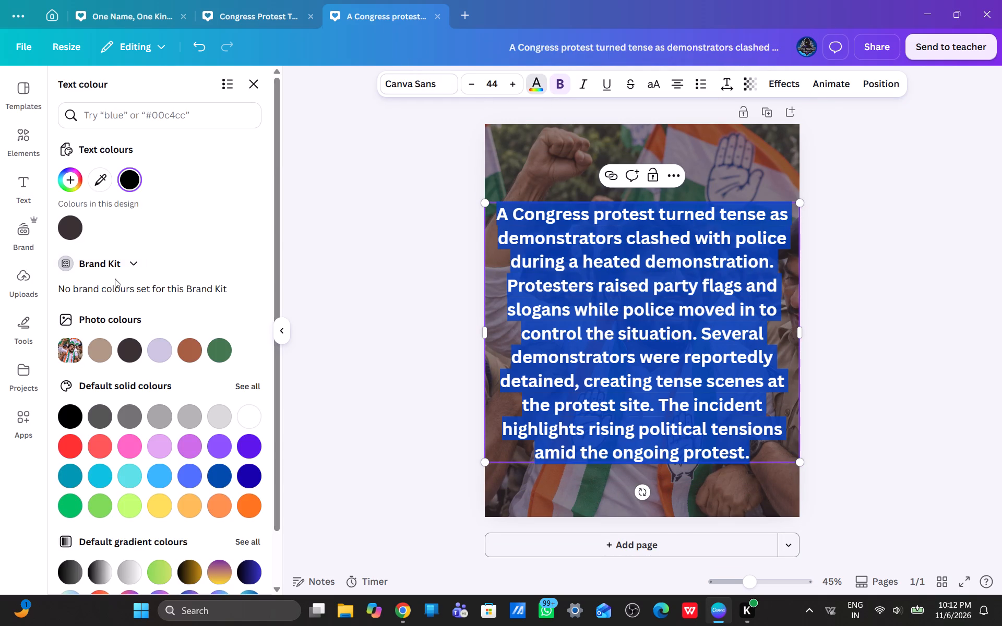
pyautogui.click(108, 354)
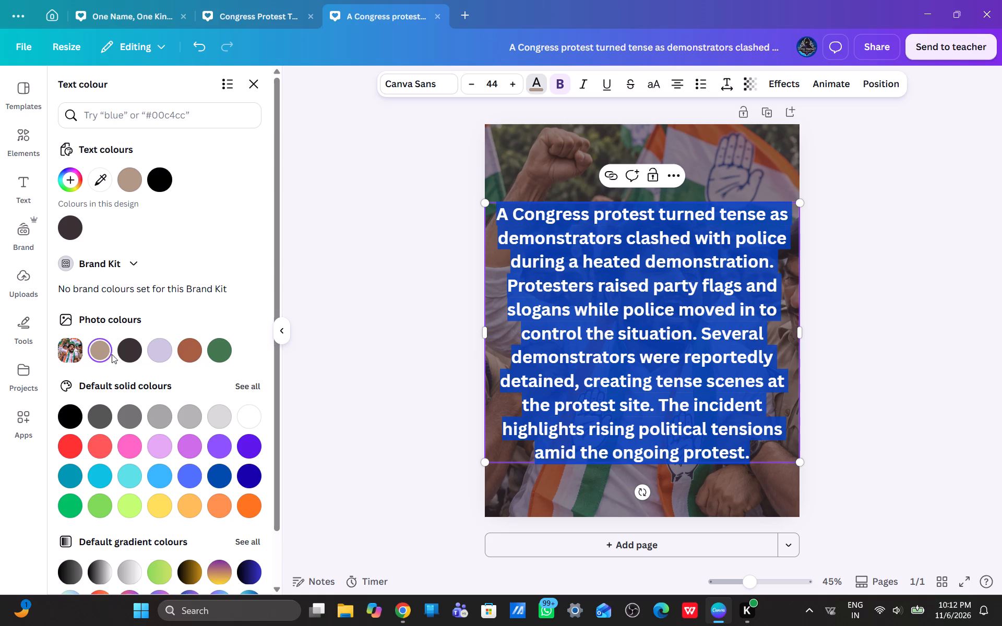
pyautogui.click(242, 428)
pyautogui.click(245, 423)
# Set the paragraph's font to Poppins Medium and make it italic.
pyautogui.click(413, 94)
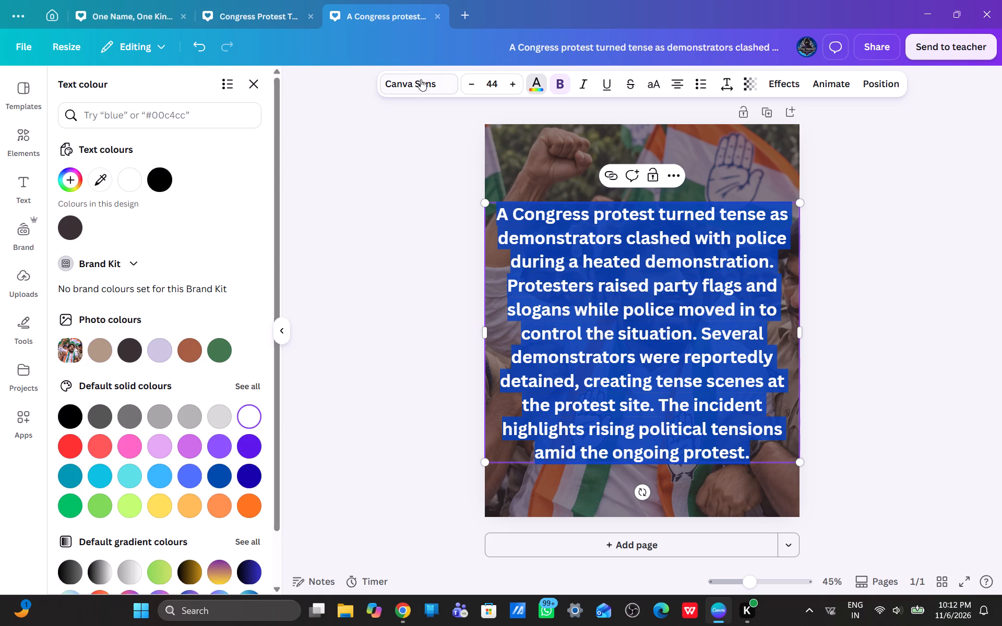
pyautogui.click(421, 79)
pyautogui.scroll(-2, 118, 331)
pyautogui.click(89, 348)
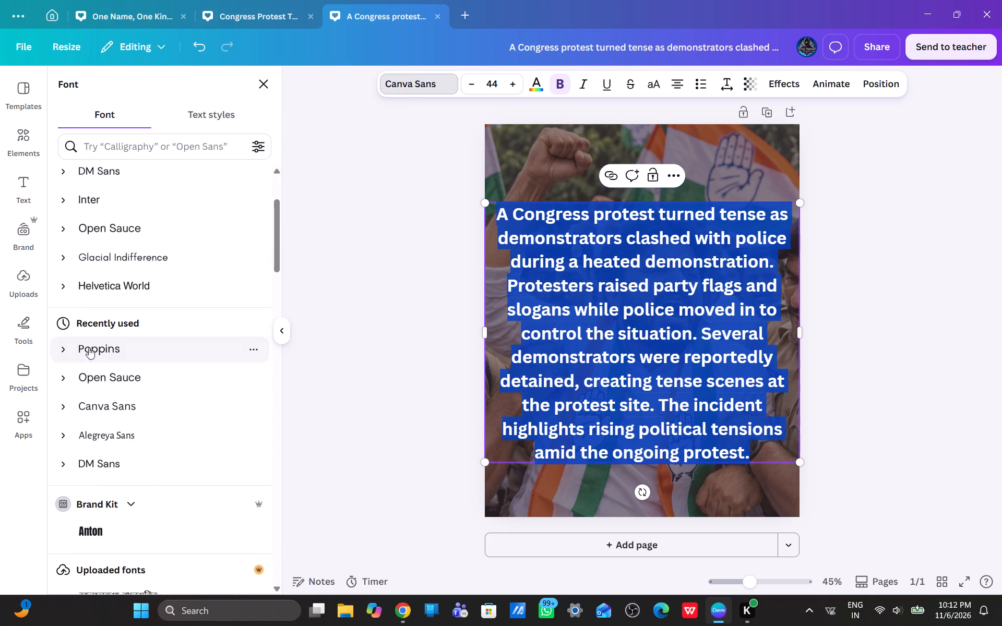
pyautogui.click(66, 354)
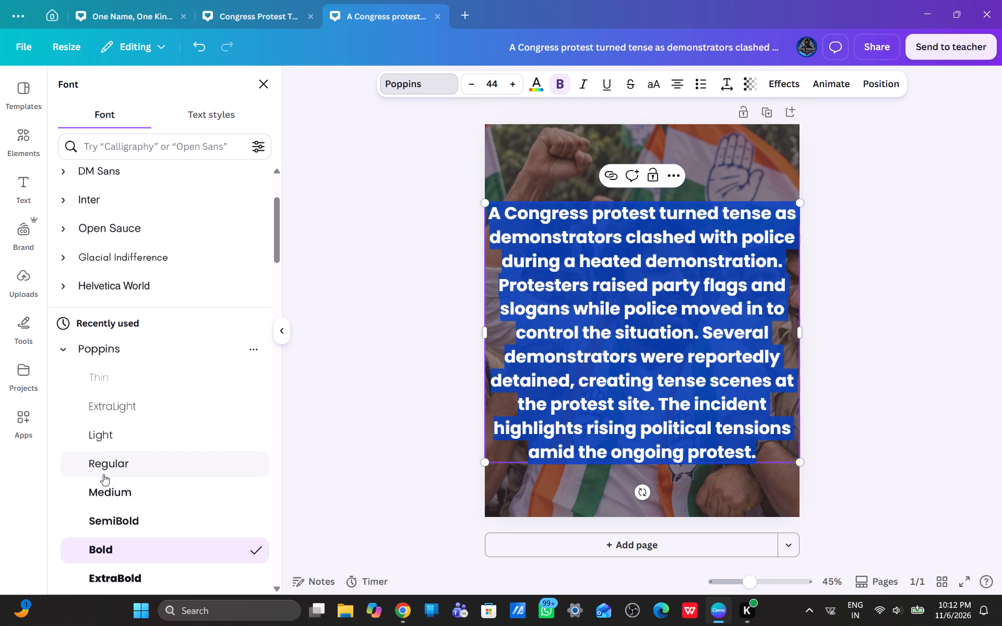
pyautogui.click(104, 483)
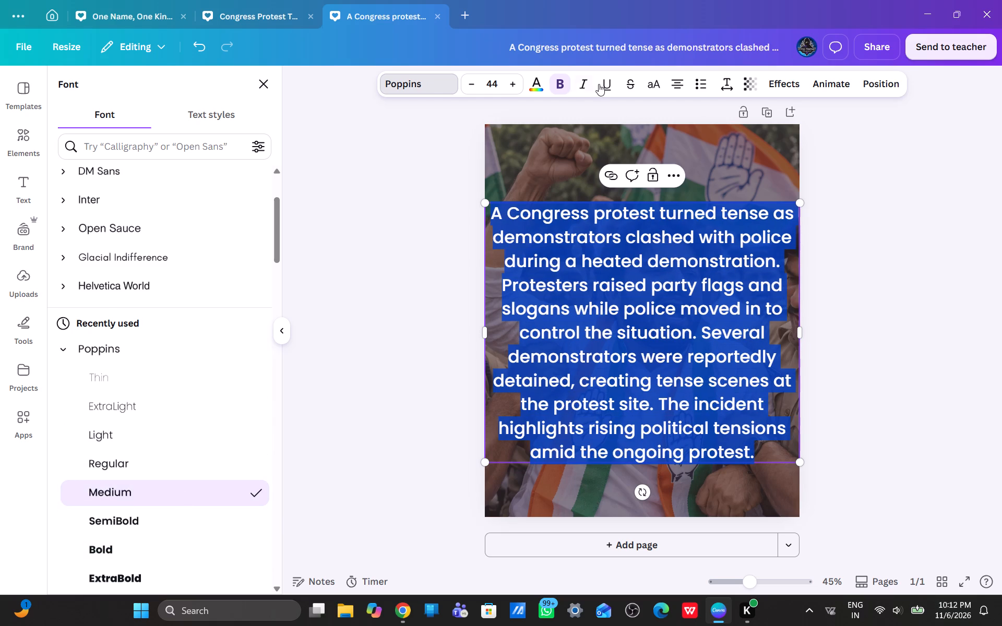
pyautogui.click(580, 86)
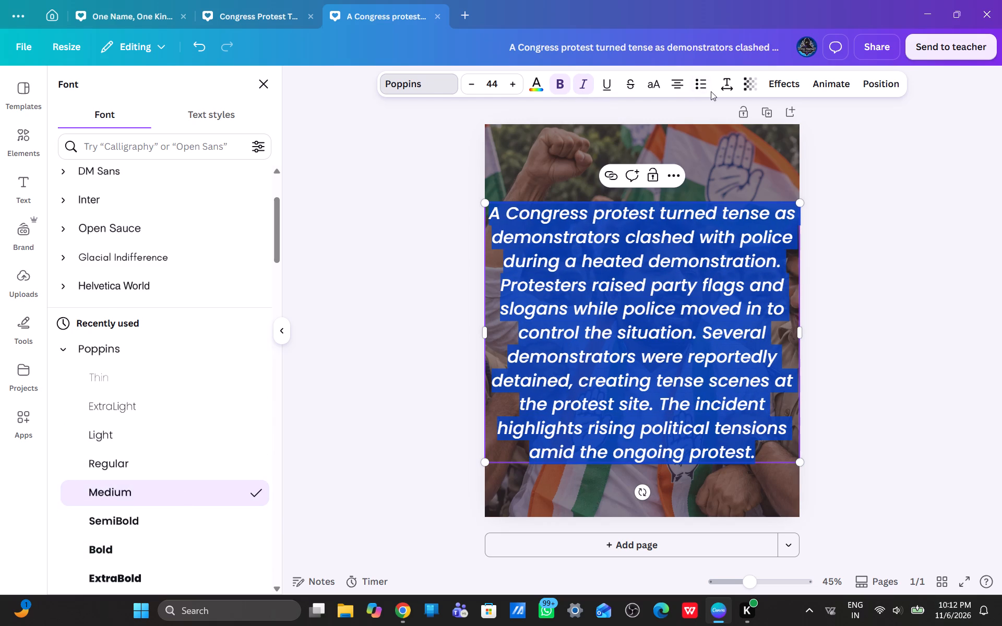
# Set the paragraph's line spacing to 1.12.
pyautogui.click(730, 88)
pyautogui.click(784, 189)
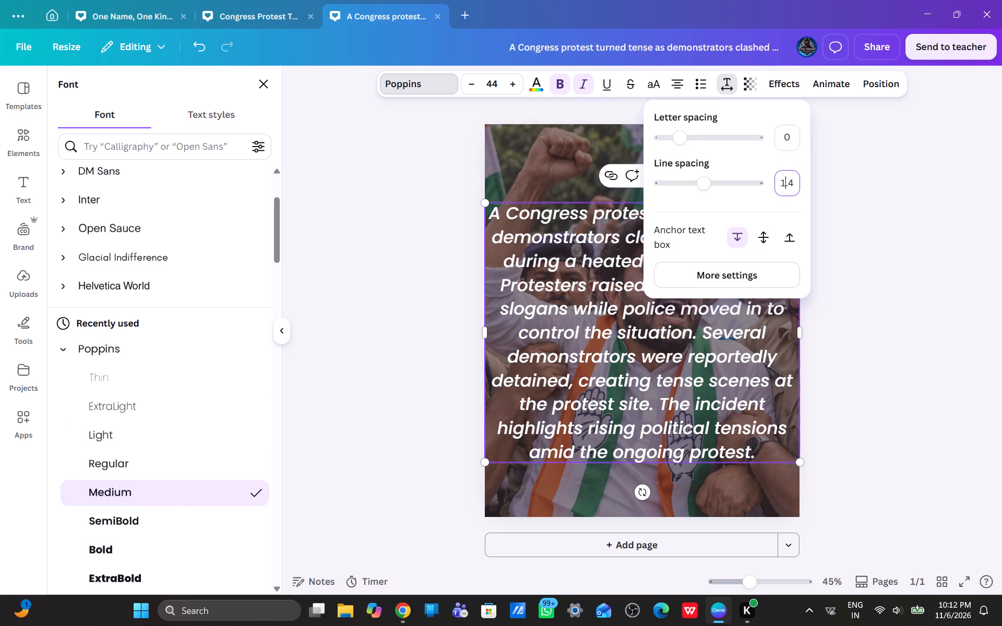
pyautogui.write('1.12')
pyautogui.press('Return')
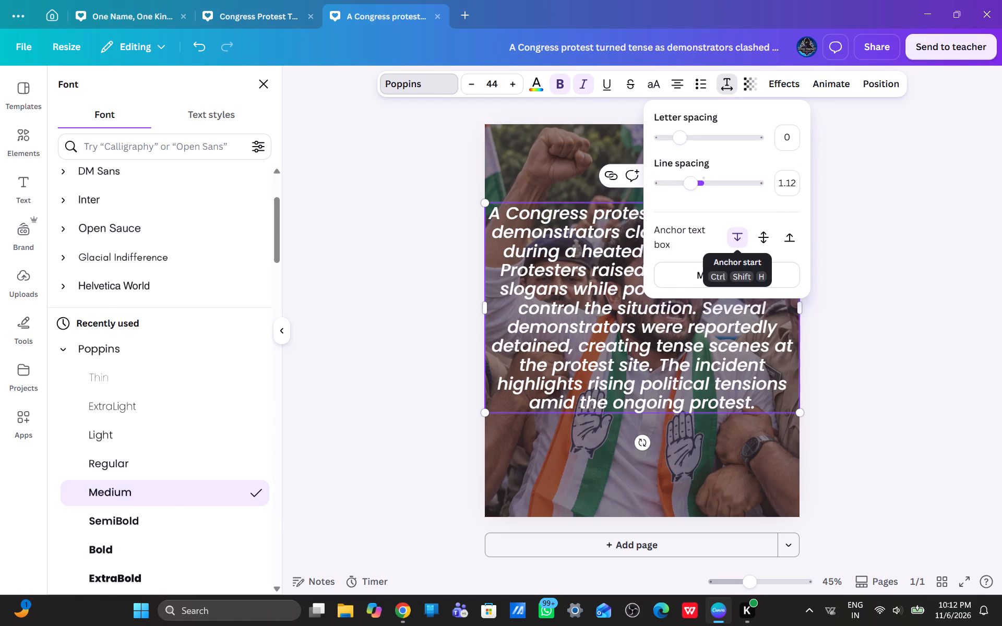
pyautogui.click(913, 418)
pyautogui.click(922, 384)
pyautogui.click(921, 384)
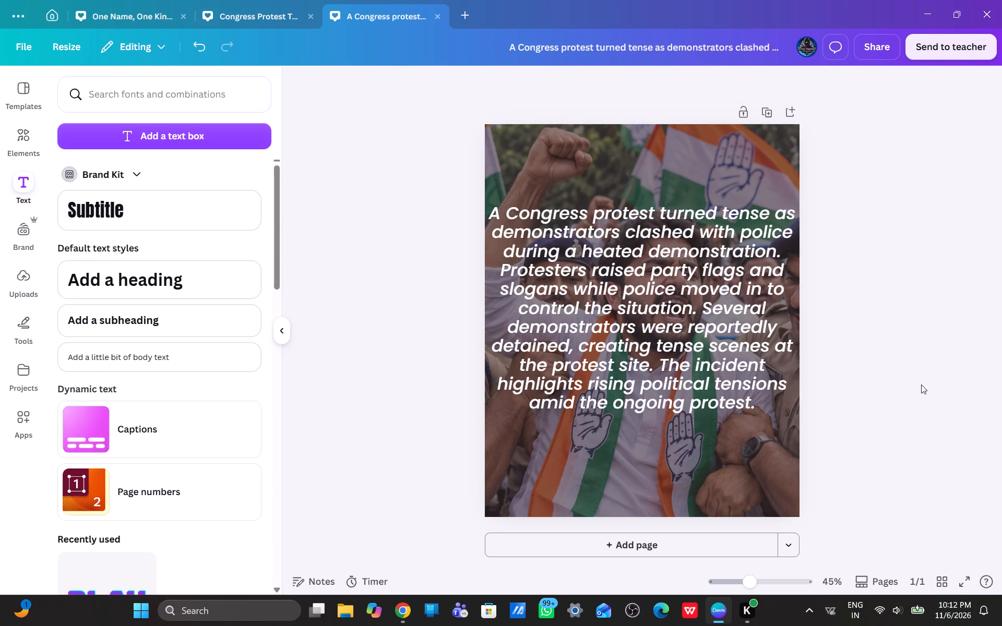
# Narrow the paragraph's text box to leave side margins, centre it horizontally and place it slightly above the middle of the page.
pyautogui.click(702, 321)
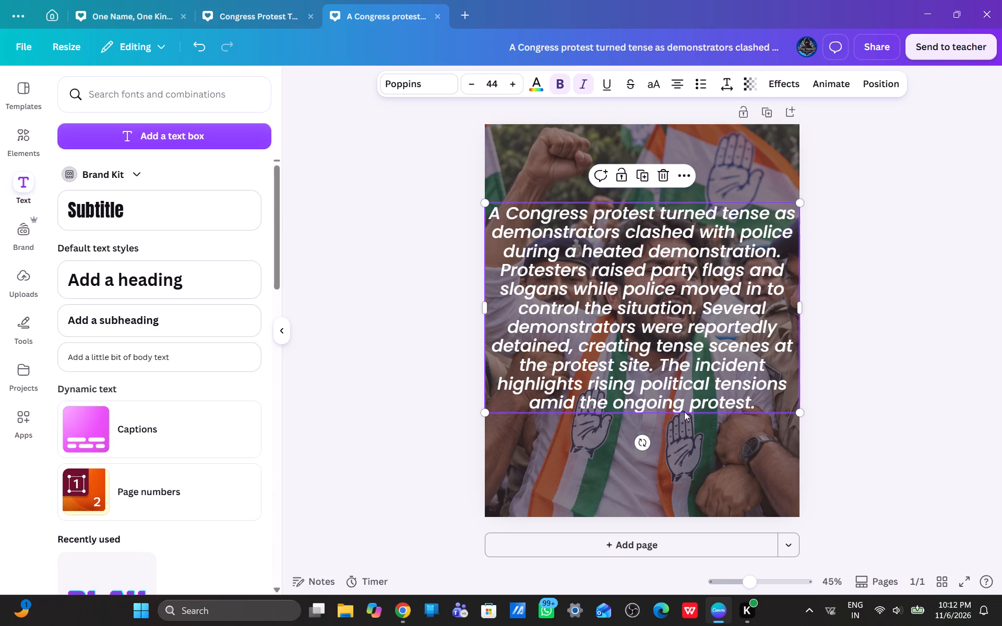
pyautogui.moveTo(684, 411); pyautogui.dragTo(685, 422)
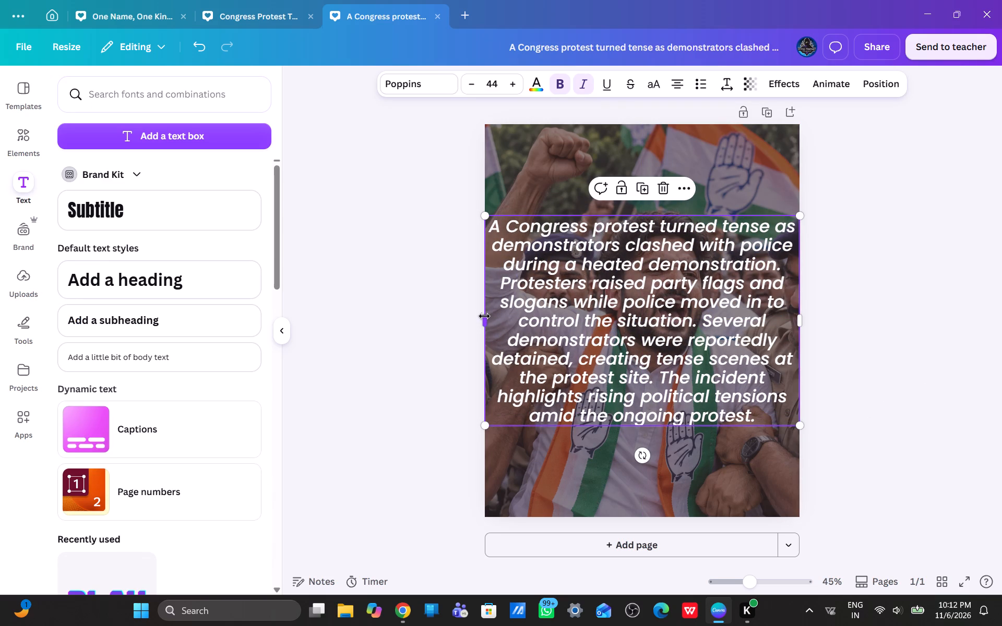
pyautogui.moveTo(484, 316); pyautogui.dragTo(504, 320)
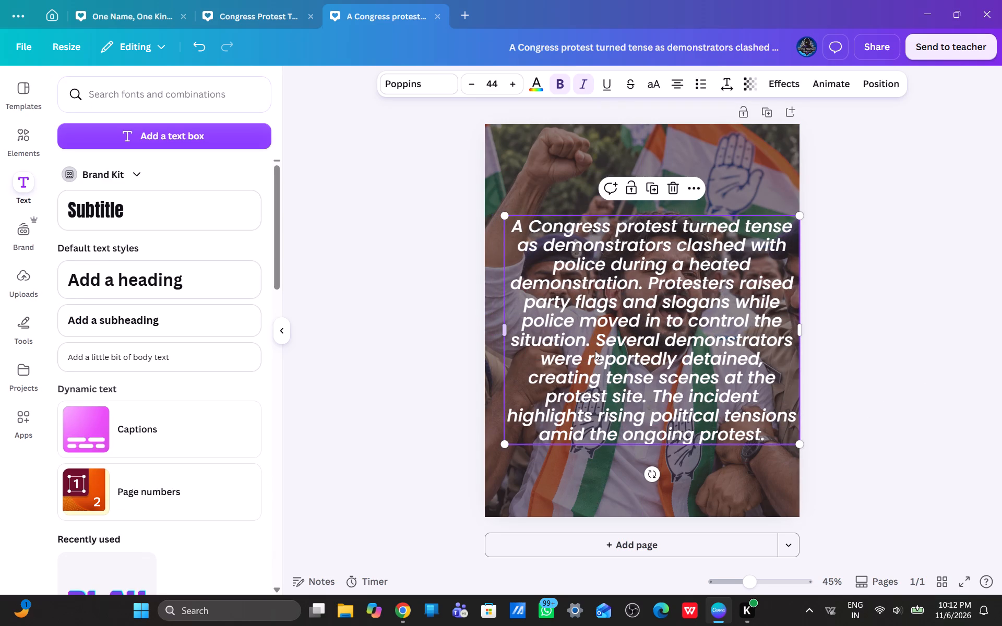
pyautogui.moveTo(704, 442); pyautogui.dragTo(689, 449)
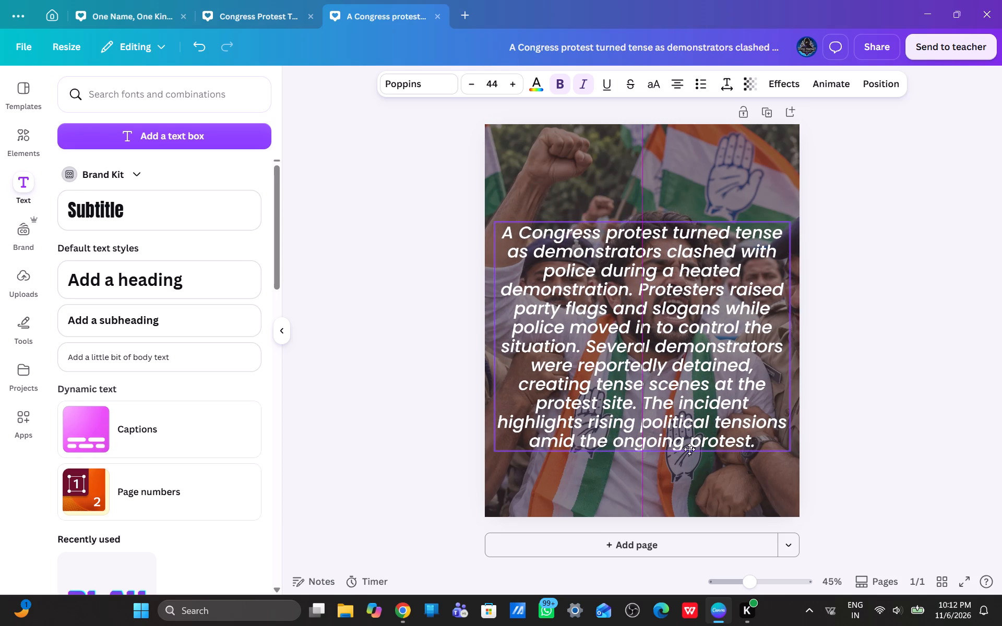
pyautogui.moveTo(689, 449); pyautogui.dragTo(695, 424)
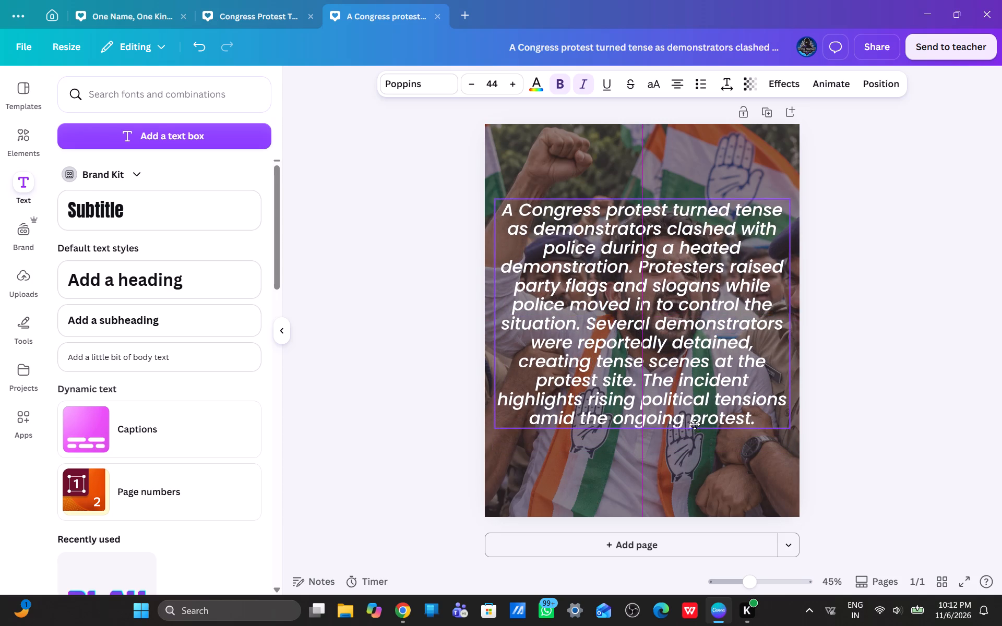
pyautogui.moveTo(695, 424); pyautogui.dragTo(696, 407)
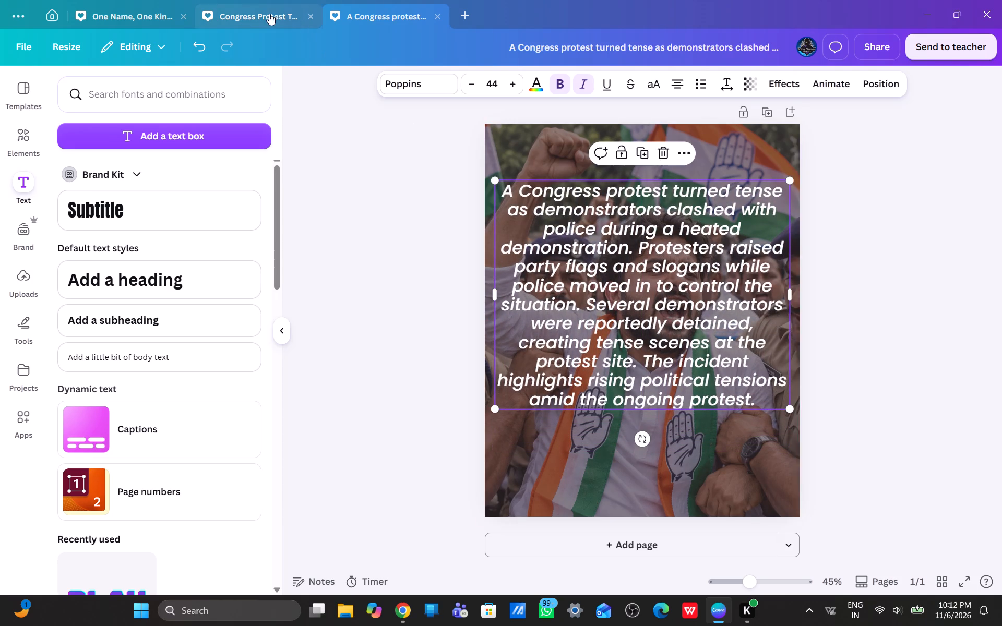
# Copy the inreader logo and social-handle footer group from the Congress Protest video design and paste it into the new 4:5 design.
pyautogui.click(269, 14)
pyautogui.click(437, 519)
pyautogui.click(437, 507)
pyautogui.hotkey('ctrl', 'c')
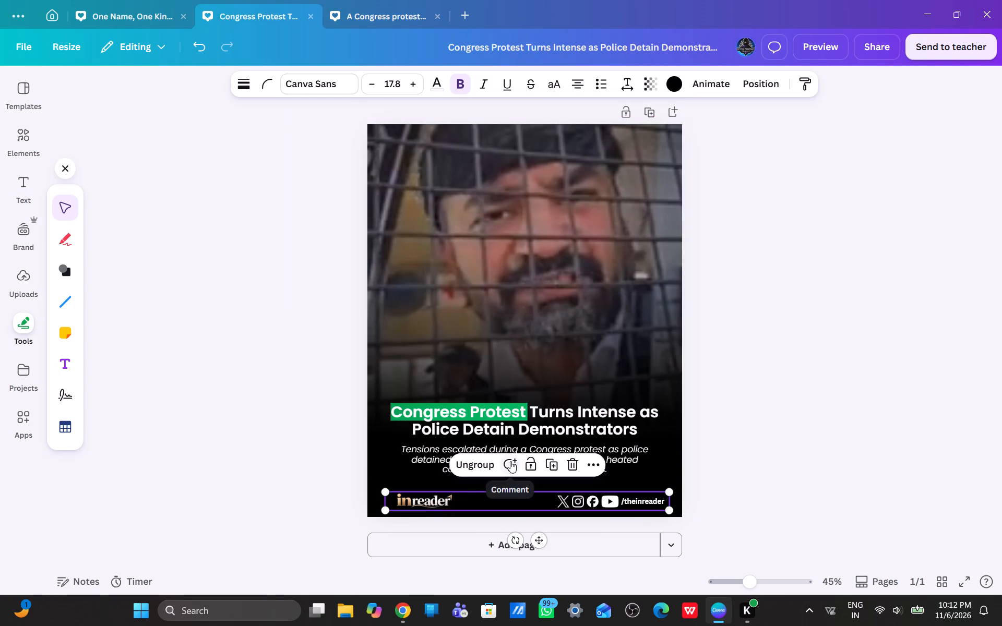
pyautogui.click(362, 18)
pyautogui.hotkey('ctrl', 'v')
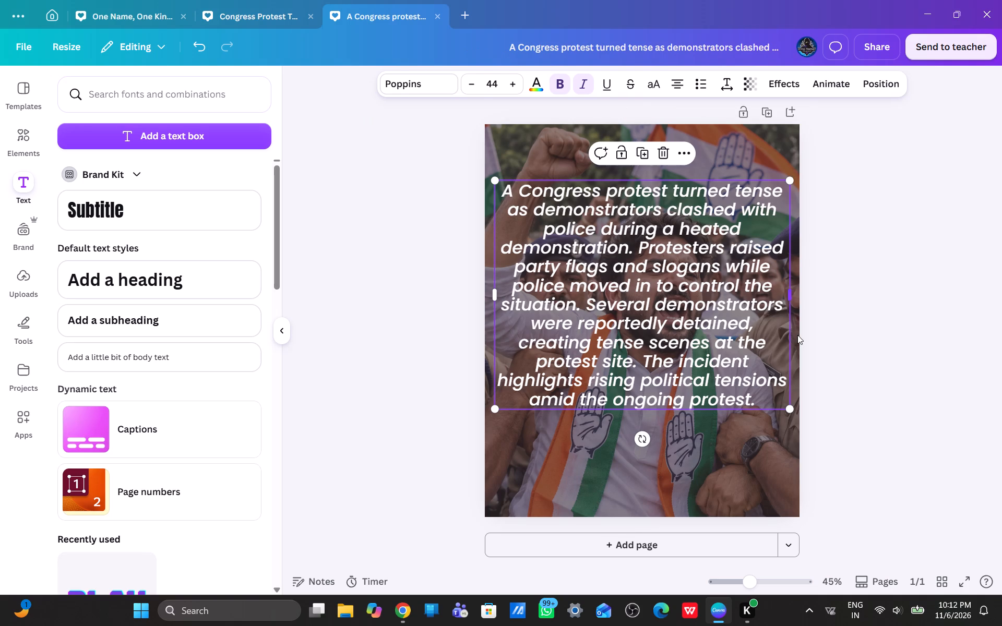
pyautogui.click(897, 363)
# Move the paragraph slightly lower so it sits near the vertical centre of the page.
pyautogui.click(639, 311)
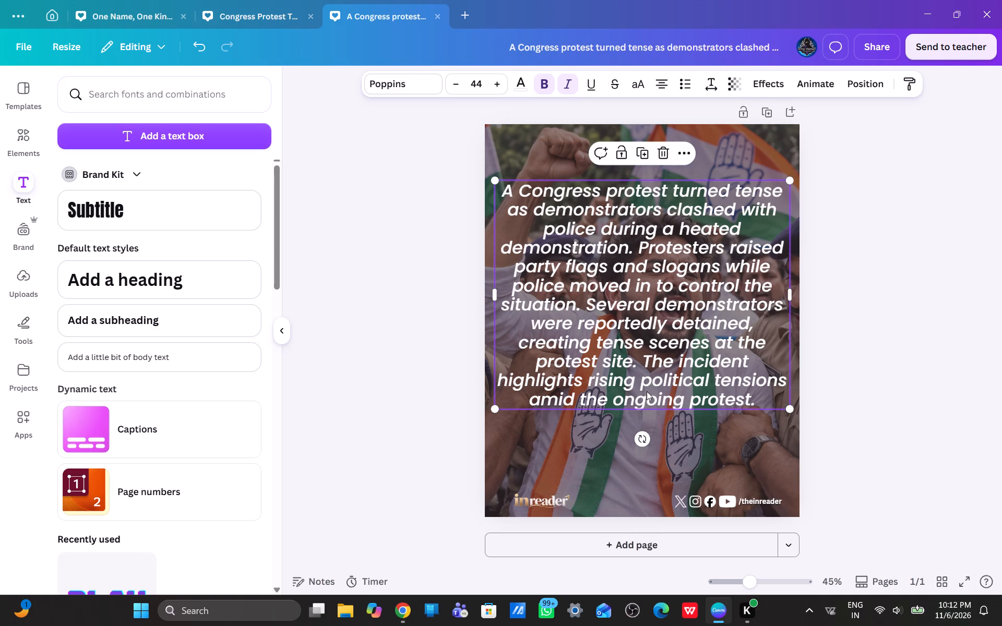
pyautogui.moveTo(676, 410); pyautogui.dragTo(677, 416)
pyautogui.click(862, 380)
pyautogui.moveTo(664, 339); pyautogui.dragTo(668, 354)
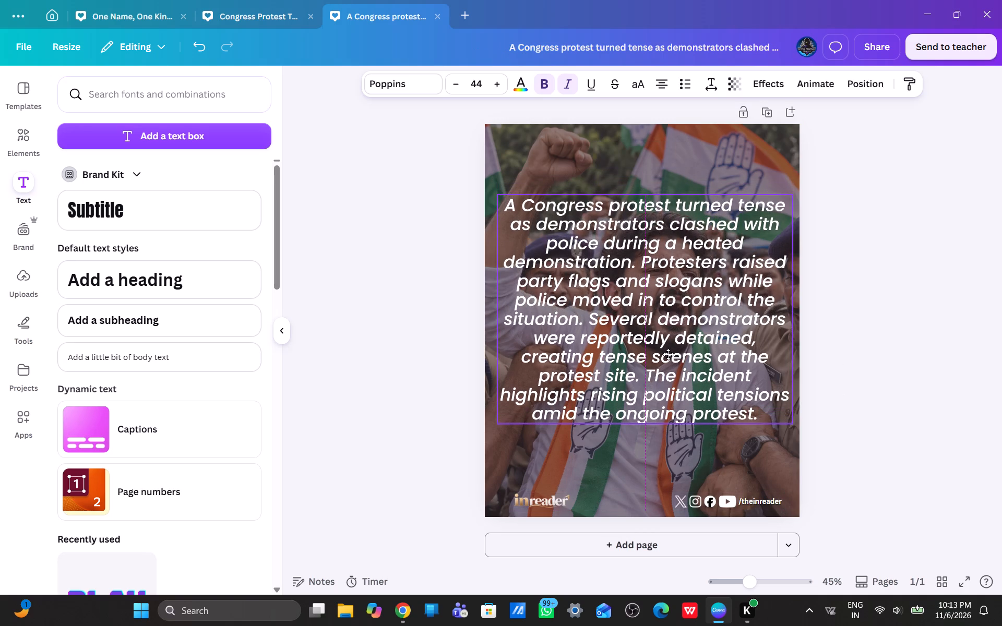
pyautogui.moveTo(668, 354); pyautogui.dragTo(667, 356)
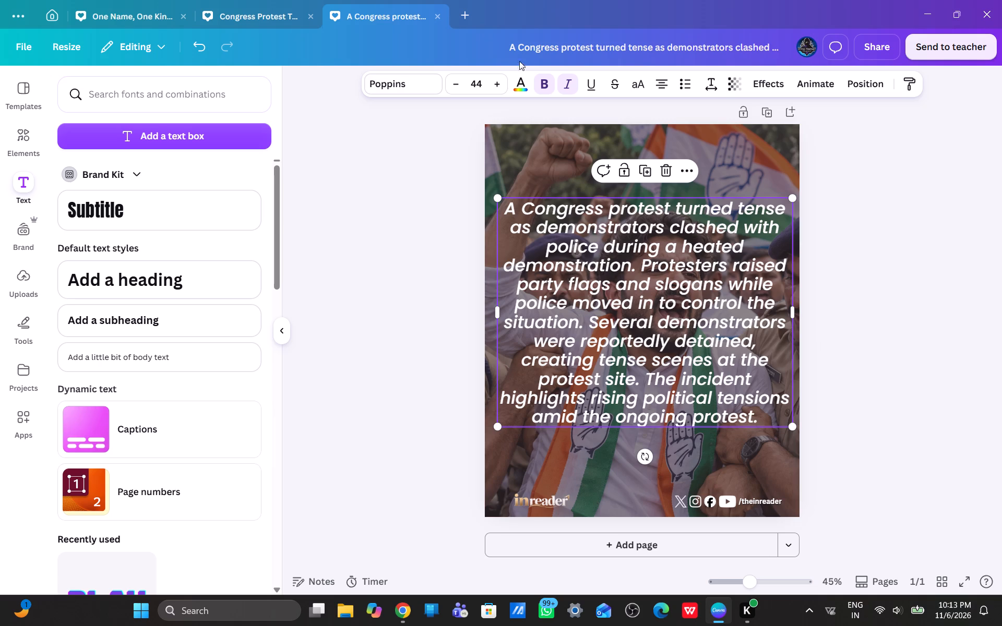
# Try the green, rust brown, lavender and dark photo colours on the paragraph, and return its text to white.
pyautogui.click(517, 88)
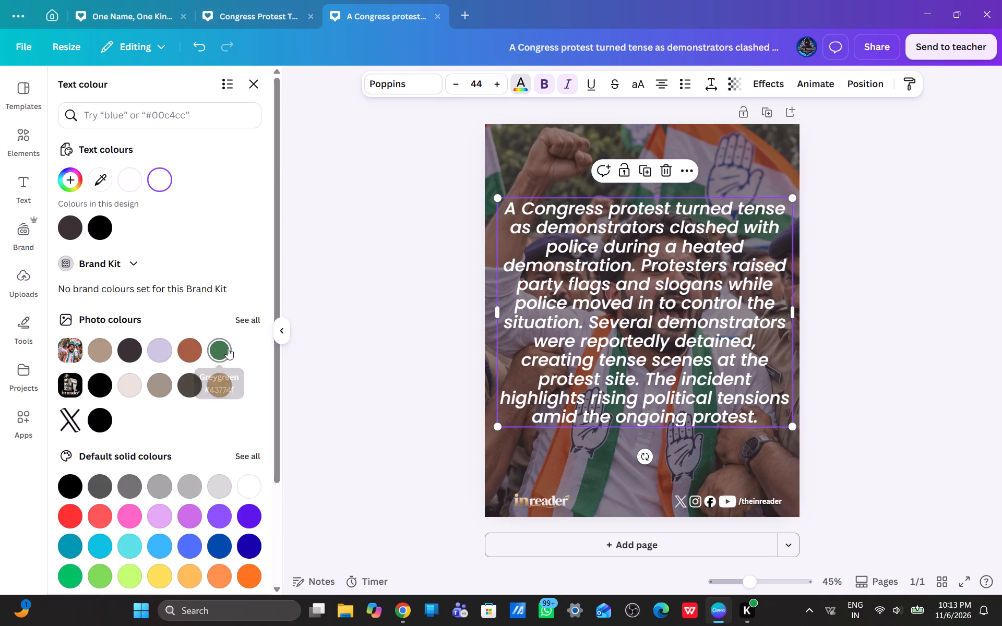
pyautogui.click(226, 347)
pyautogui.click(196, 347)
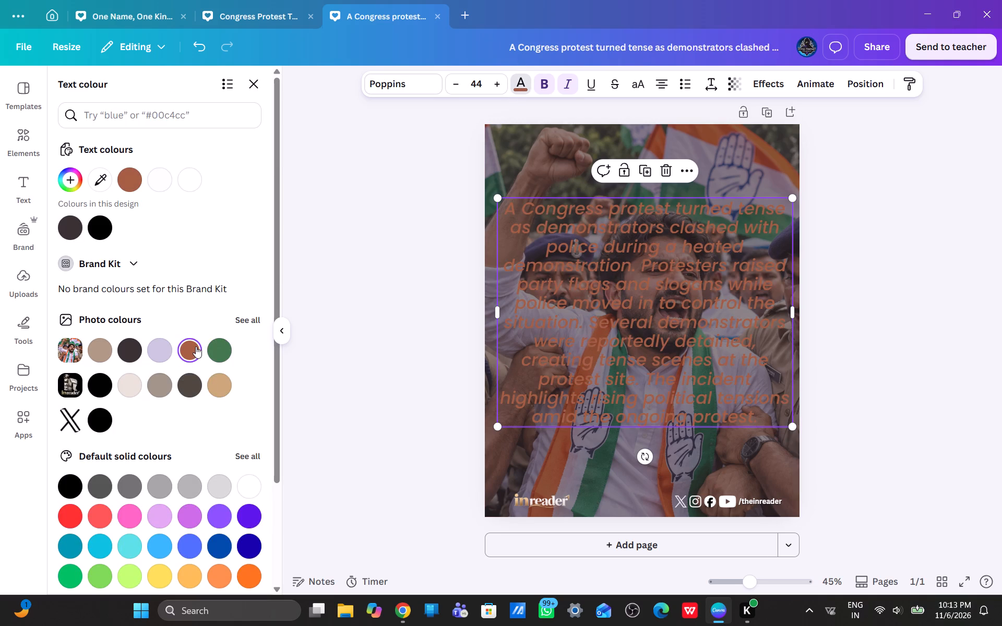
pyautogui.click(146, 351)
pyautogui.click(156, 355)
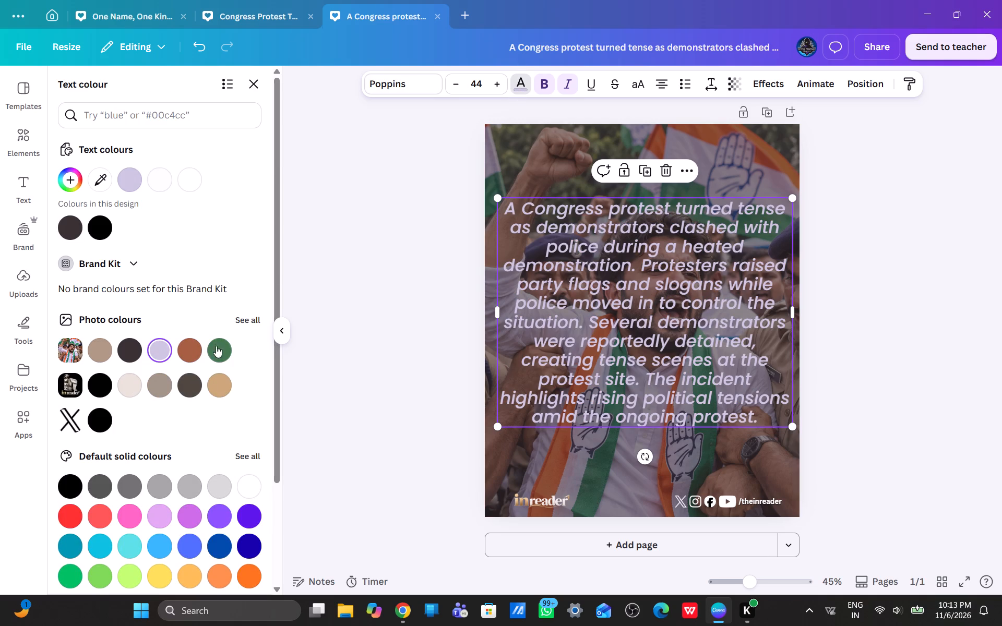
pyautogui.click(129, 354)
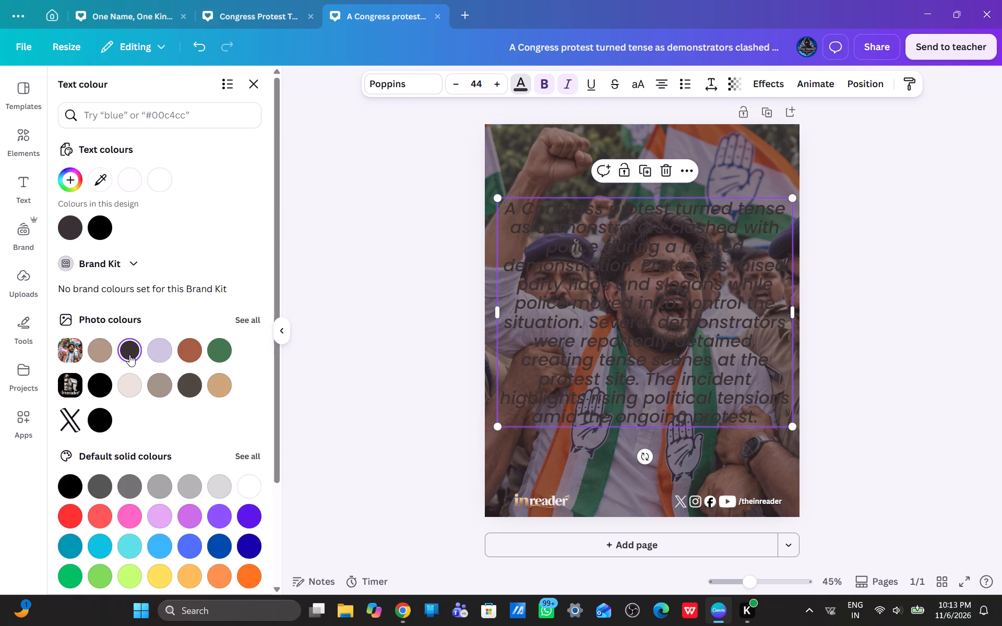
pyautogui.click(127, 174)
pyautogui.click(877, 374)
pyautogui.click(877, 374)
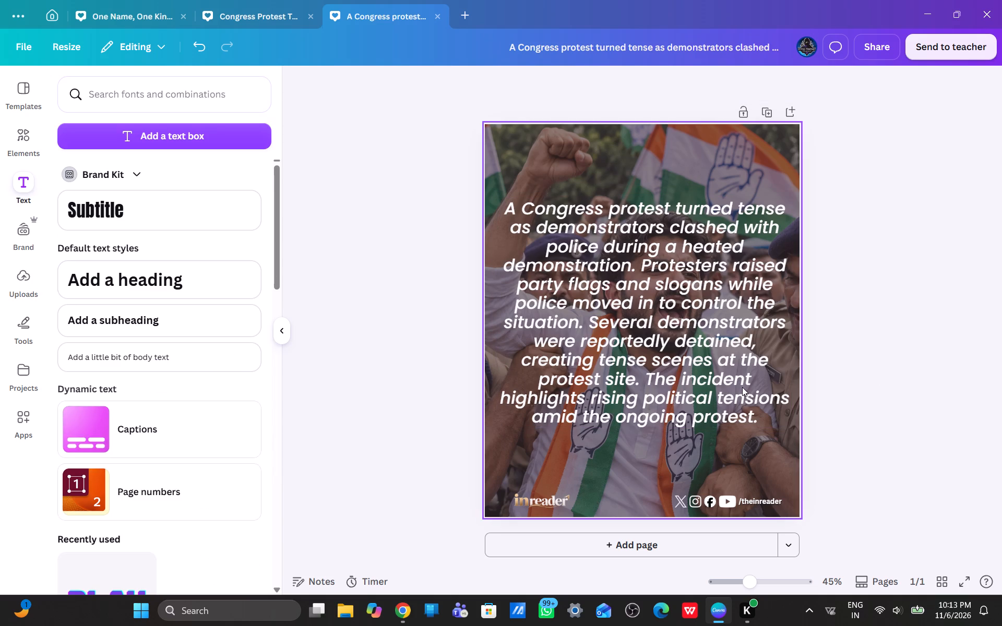
# Add the recently used black bottom-fade gradient, align it to the page's bottom edge and stretch it to cover the whole page.
pyautogui.click(25, 122)
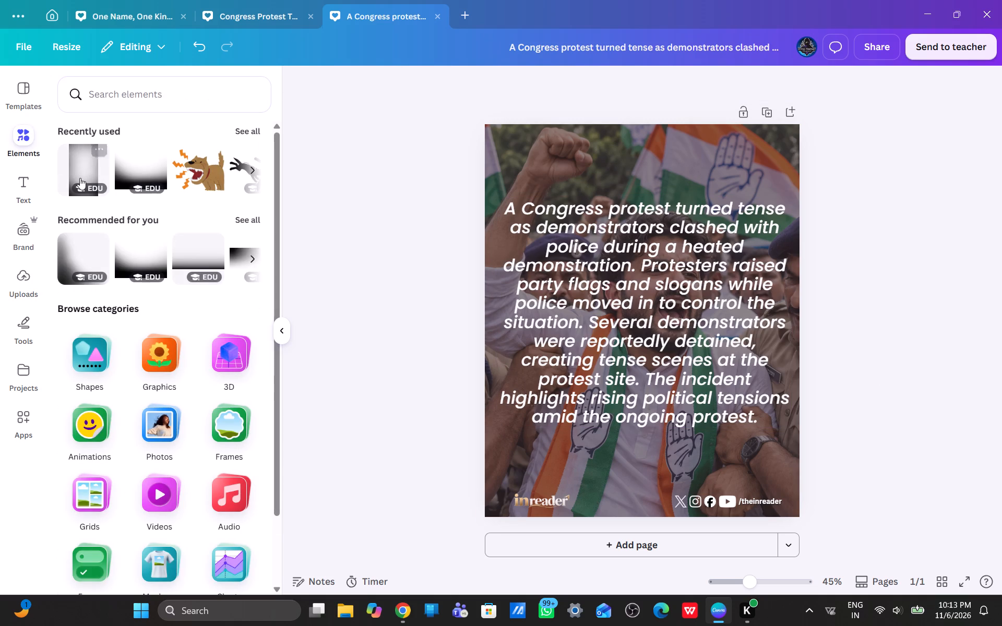
pyautogui.click(142, 174)
pyautogui.moveTo(639, 377); pyautogui.dragTo(612, 466)
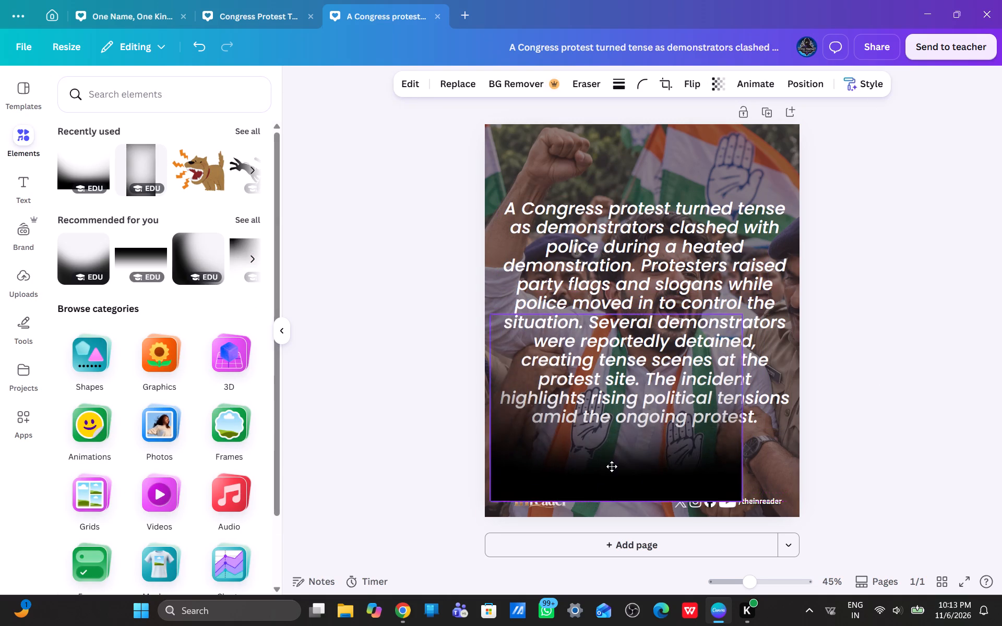
pyautogui.moveTo(612, 466); pyautogui.dragTo(609, 480)
pyautogui.moveTo(738, 427); pyautogui.dragTo(790, 444)
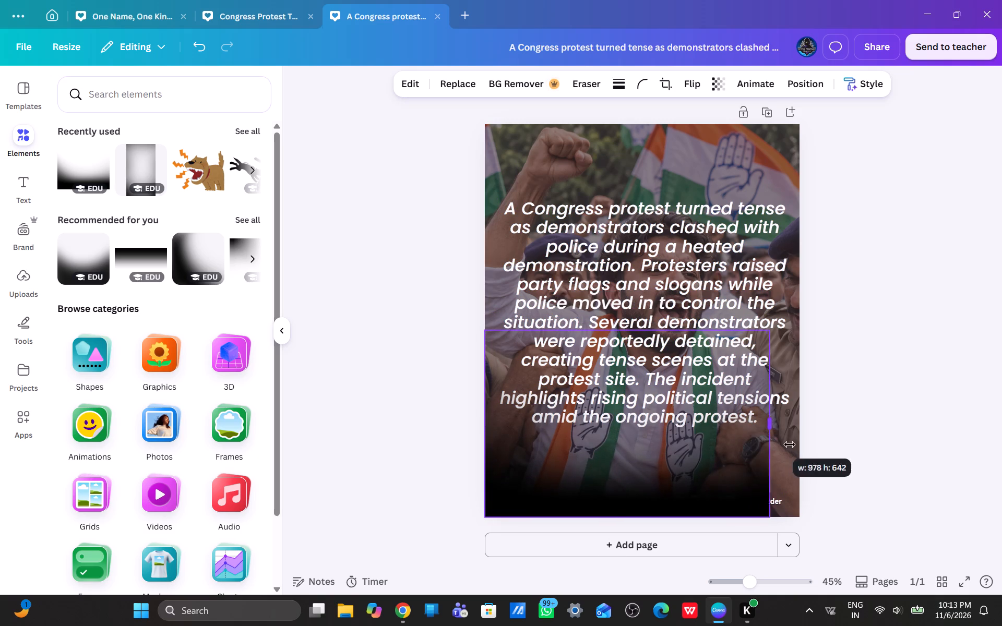
pyautogui.moveTo(790, 444); pyautogui.dragTo(804, 449)
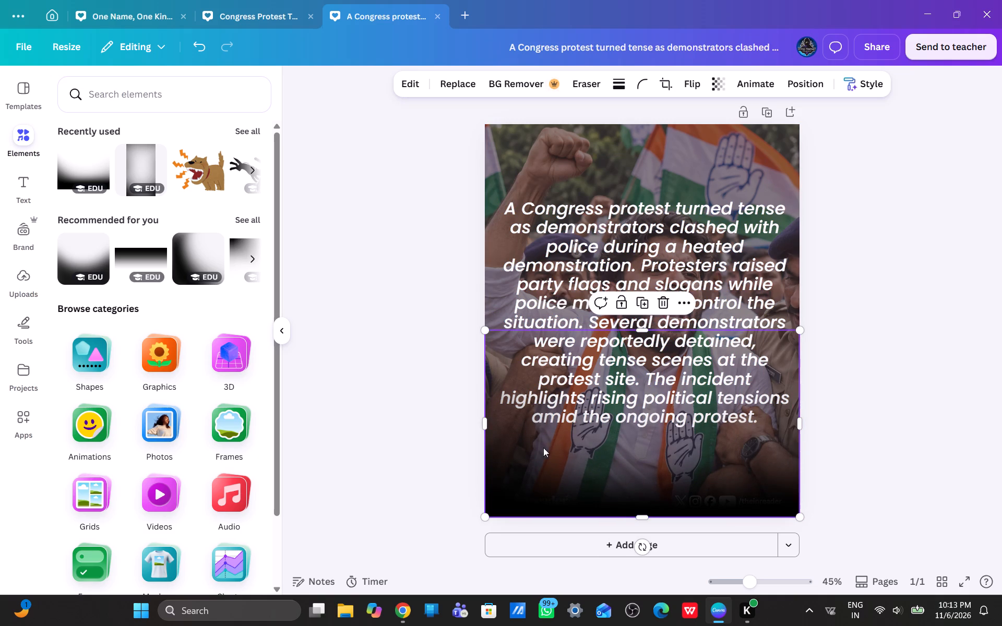
pyautogui.moveTo(486, 424); pyautogui.dragTo(478, 424)
pyautogui.moveTo(636, 330); pyautogui.dragTo(636, 316)
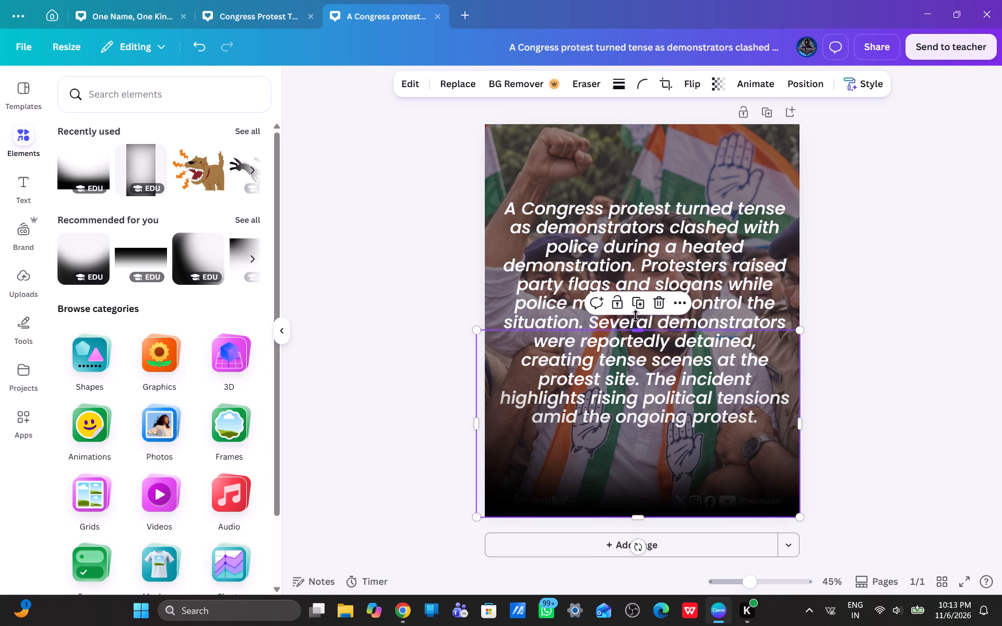
pyautogui.moveTo(636, 316); pyautogui.dragTo(623, 114)
# Open the position settings for the black gradient overlay.
pyautogui.click(815, 92)
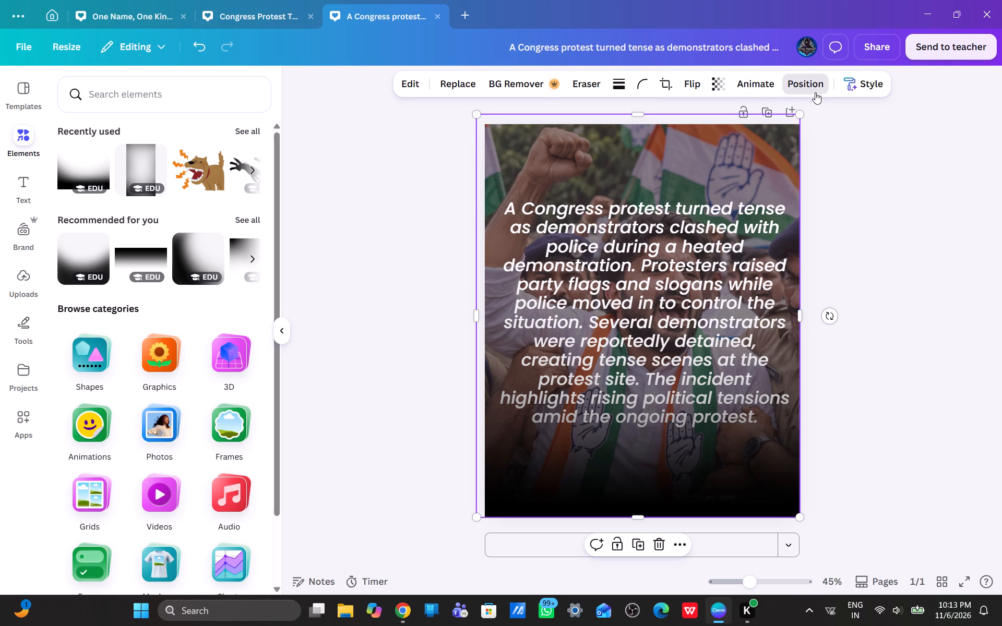
# Reorder the layers so the black gradient sits behind the paragraph and the logo and social-handle group, directly above the background photo.
pyautogui.click(244, 123)
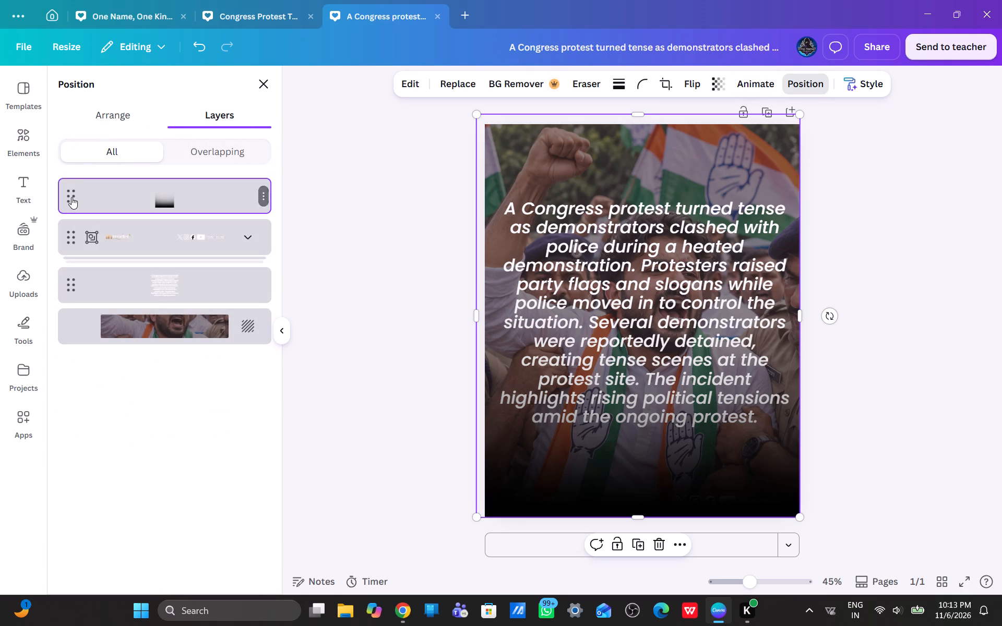
pyautogui.moveTo(70, 197); pyautogui.dragTo(71, 308)
pyautogui.click(993, 335)
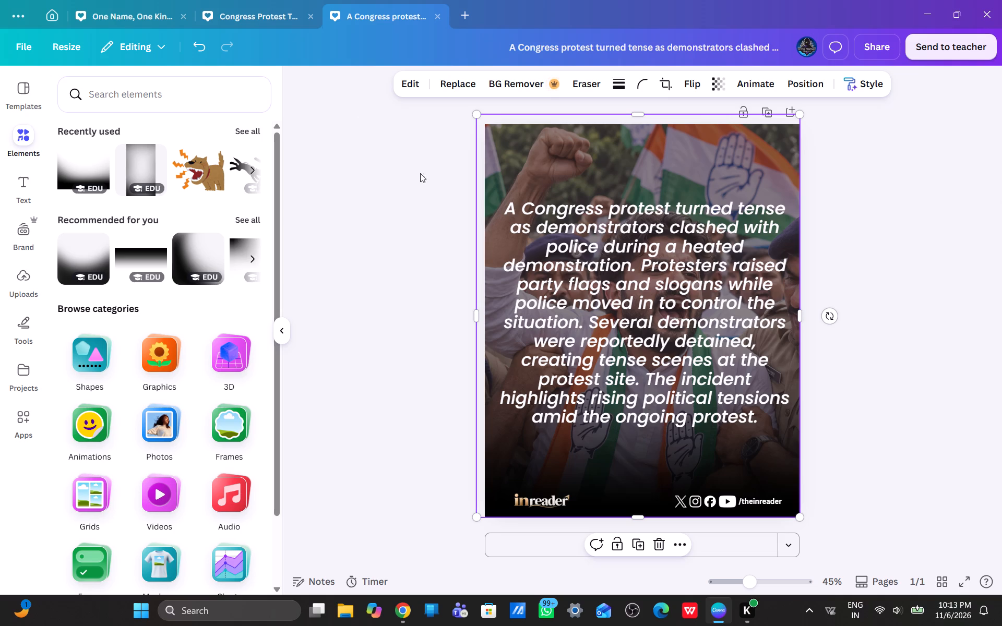
pyautogui.click(448, 336)
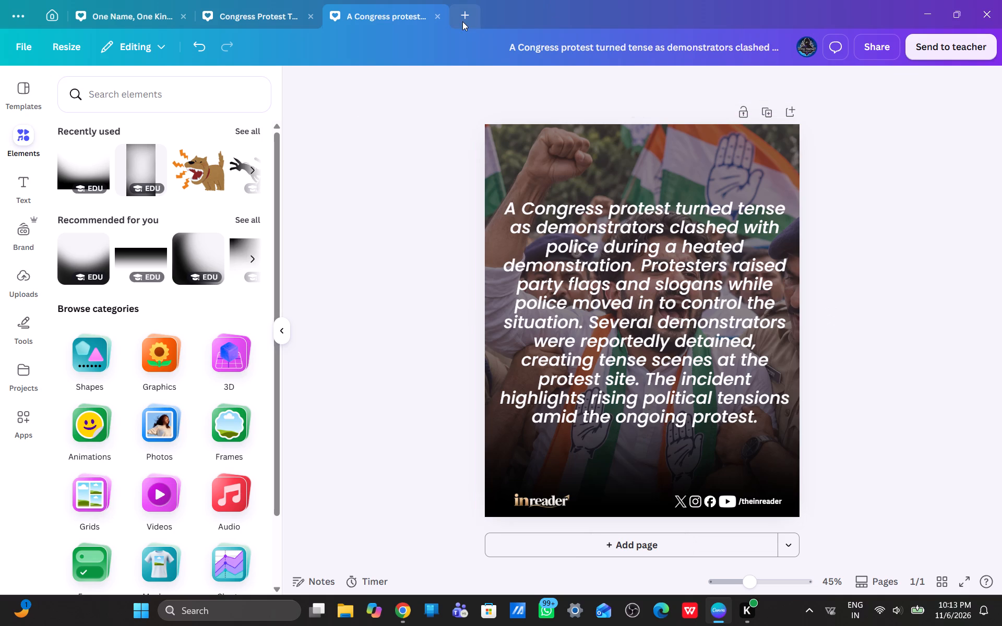
# Create a new blank Instagram Post (4:5) design.
pyautogui.click(462, 21)
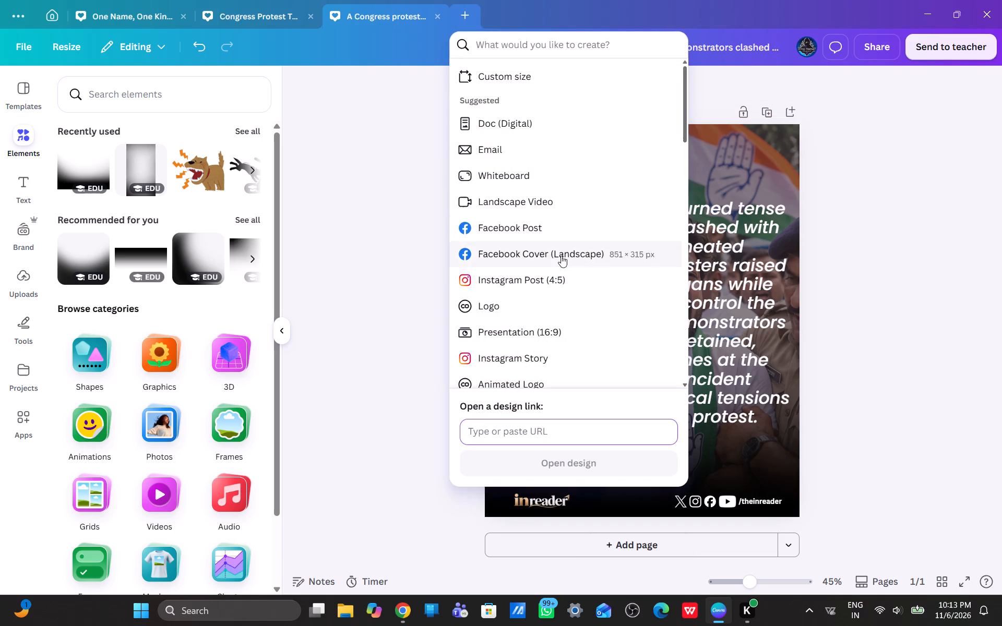
pyautogui.click(556, 277)
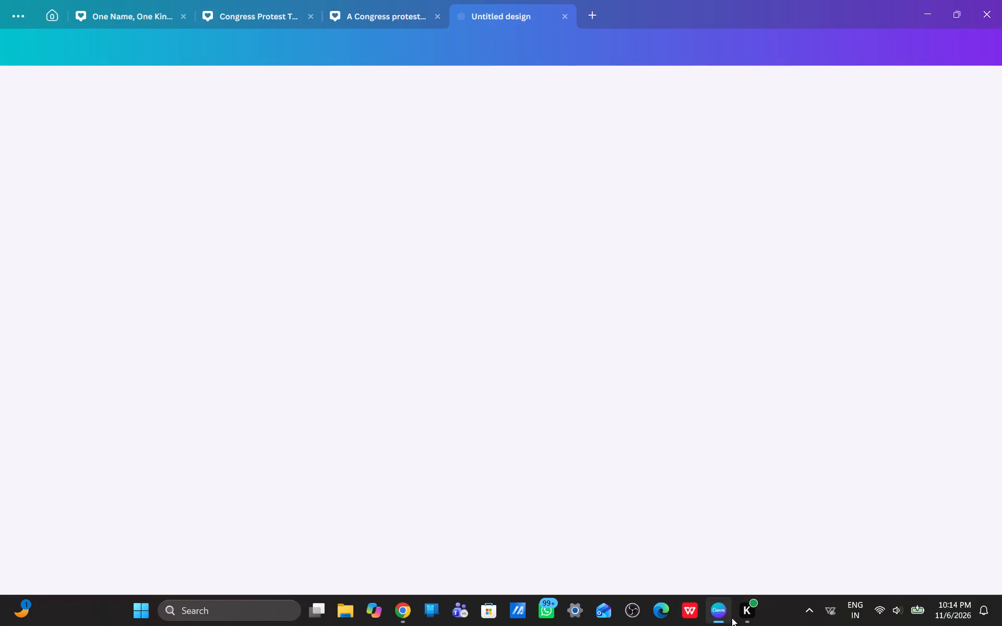
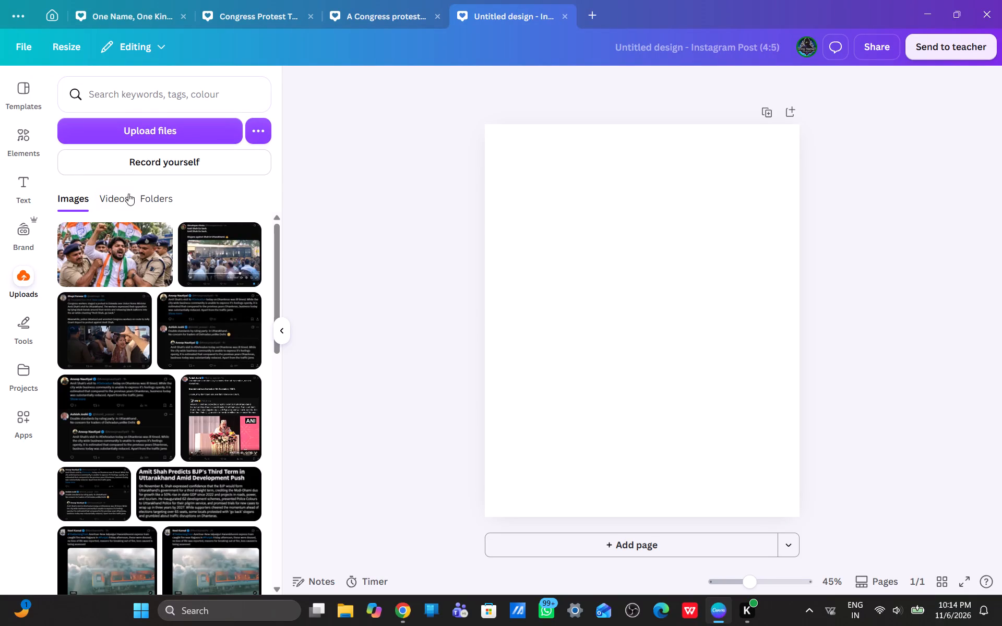
# Add the uploaded 39.0s protest video of police and demonstrators beside the bus to the blank Instagram post.
pyautogui.click(115, 201)
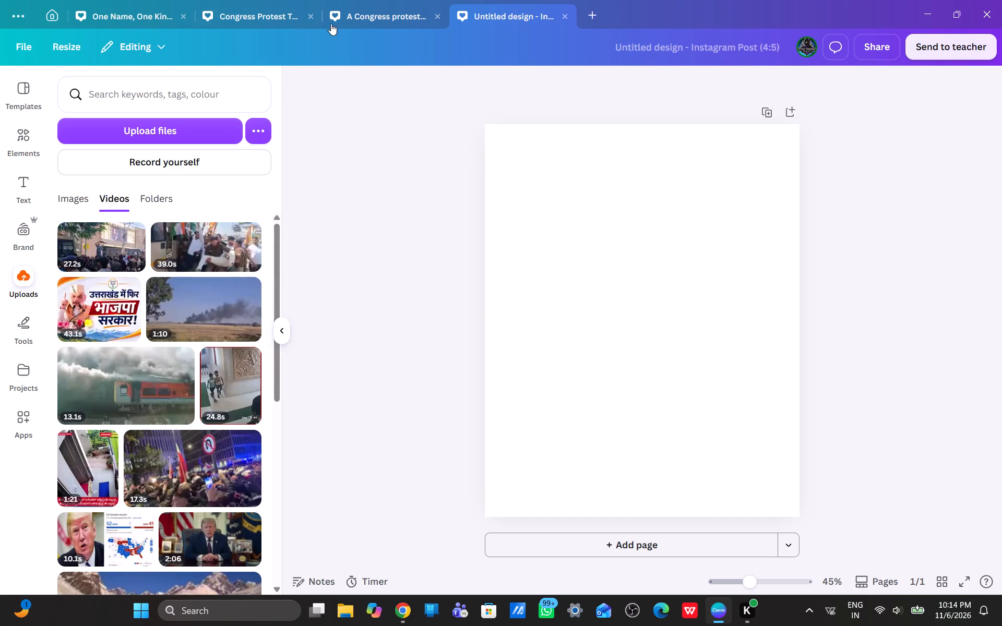
pyautogui.click(354, 14)
pyautogui.click(260, 6)
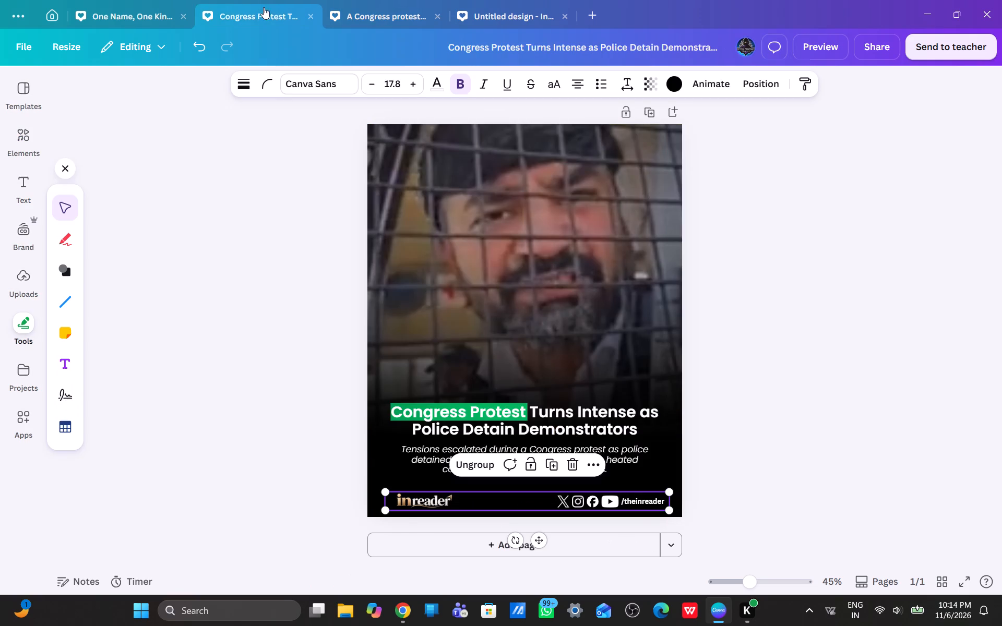
pyautogui.click(495, 20)
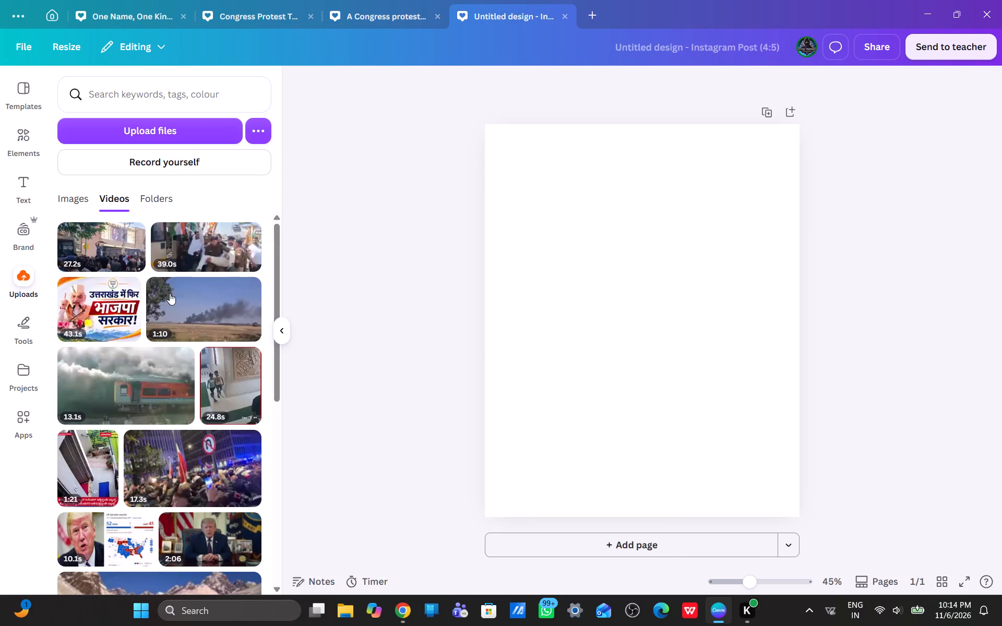
pyautogui.click(194, 257)
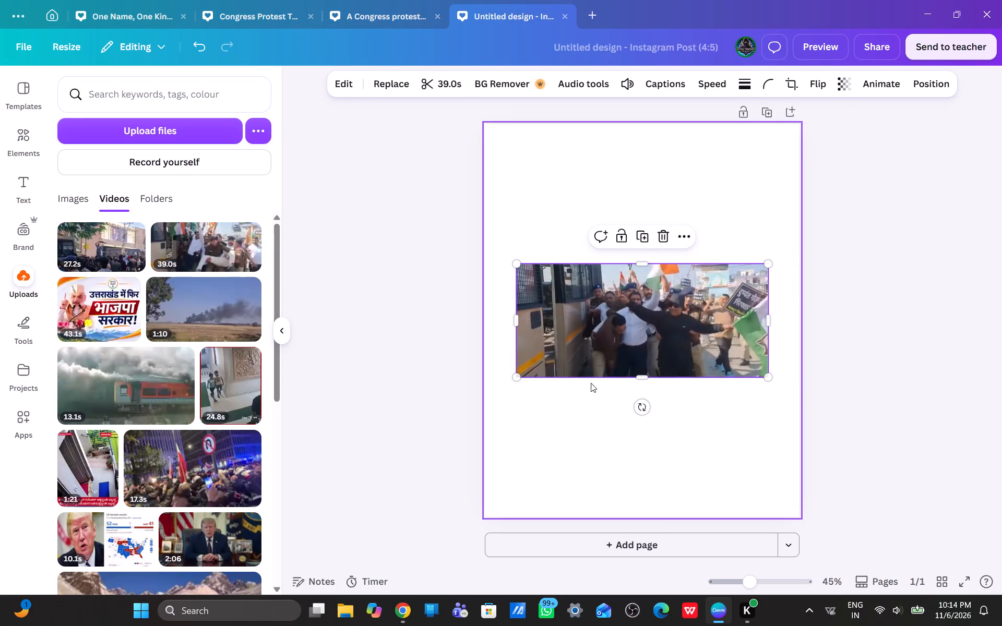
# Set the page background behind the protest video to solid black.
pyautogui.click(617, 131)
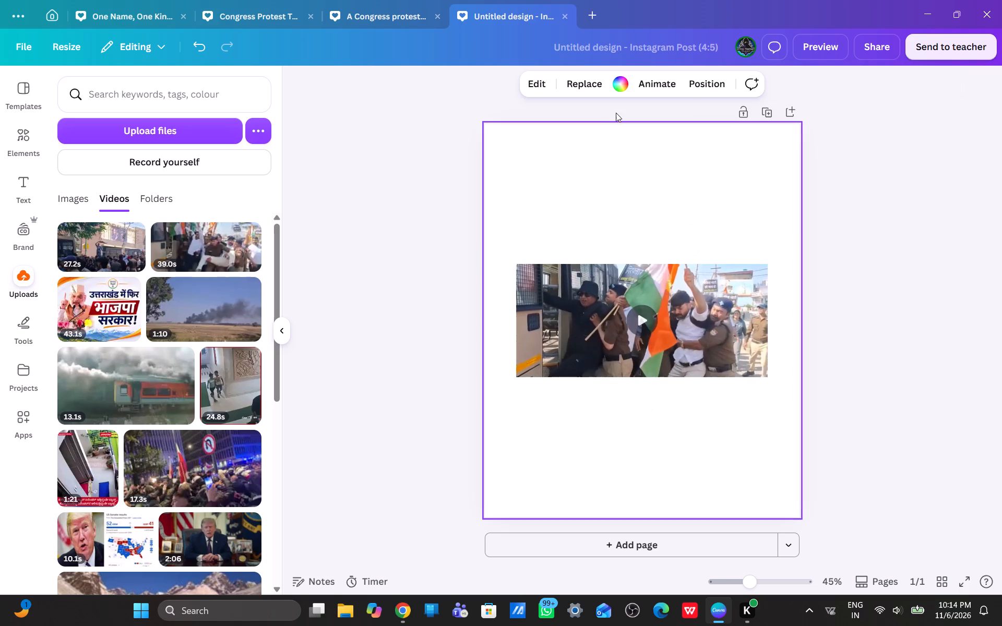
pyautogui.click(621, 87)
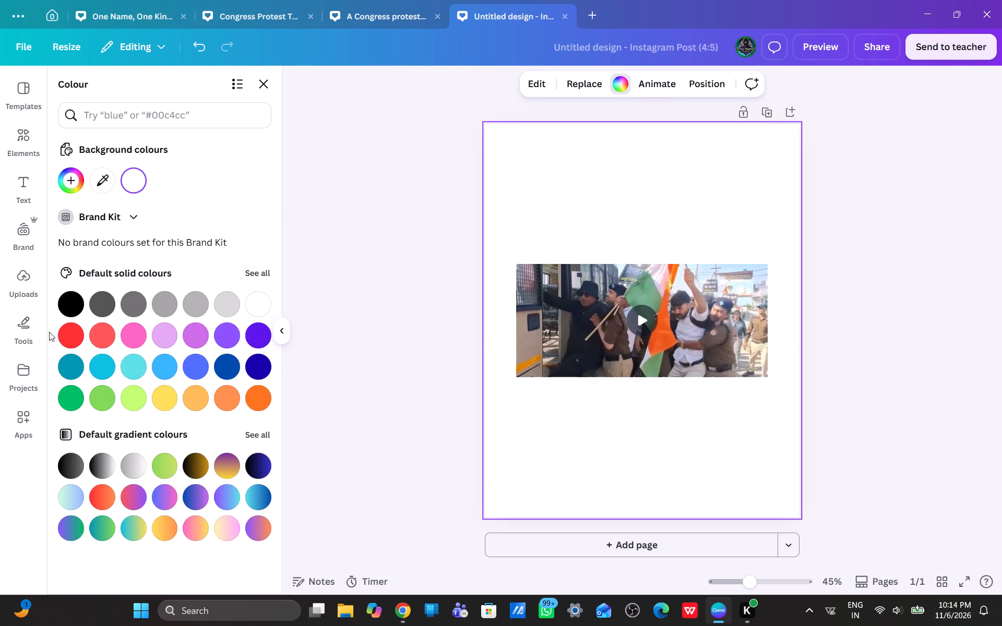
pyautogui.click(70, 297)
# Copy the inreader logo and /theinreader social handle footer from the protest paragraph post into the new video post.
pyautogui.click(391, 11)
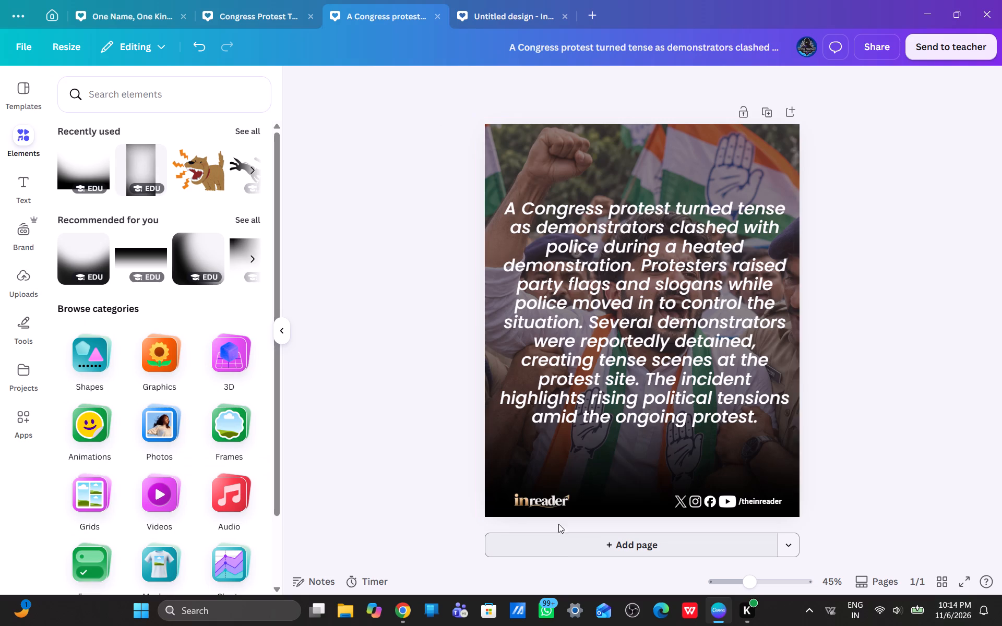
pyautogui.click(556, 505)
pyautogui.hotkey('ctrl', 'c')
pyautogui.click(509, 10)
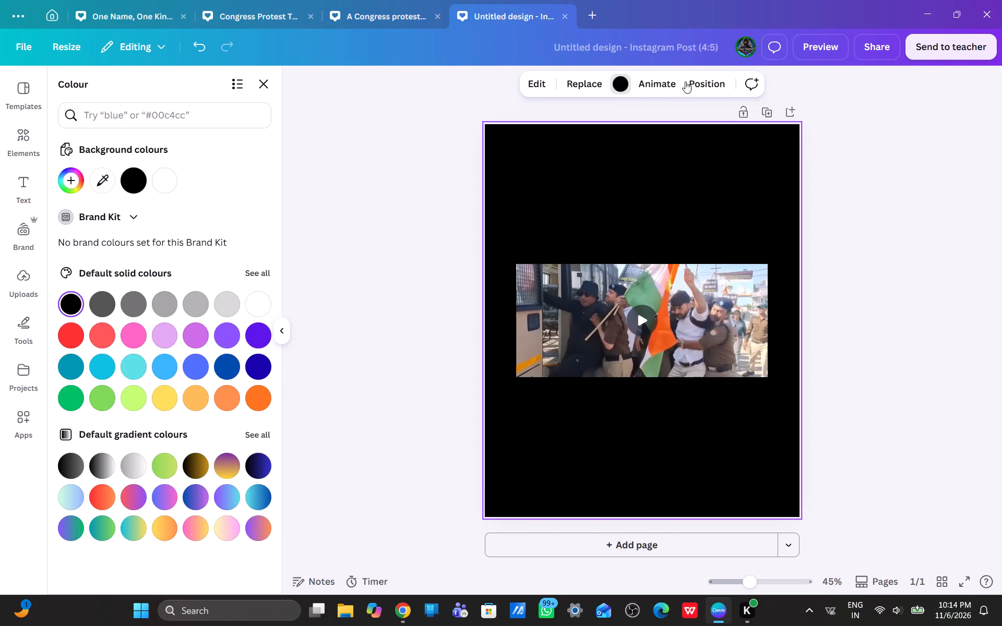
pyautogui.hotkey('ctrl', 'v')
pyautogui.click(840, 408)
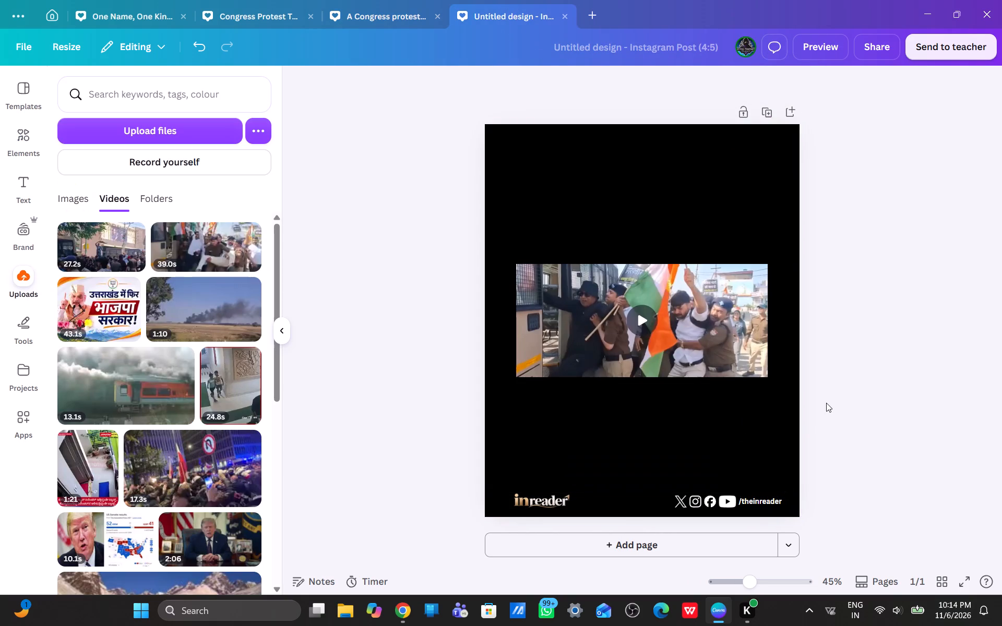
# Round the protest video's corners moderately, trying the maximum of 100 before reducing it.
pyautogui.click(650, 324)
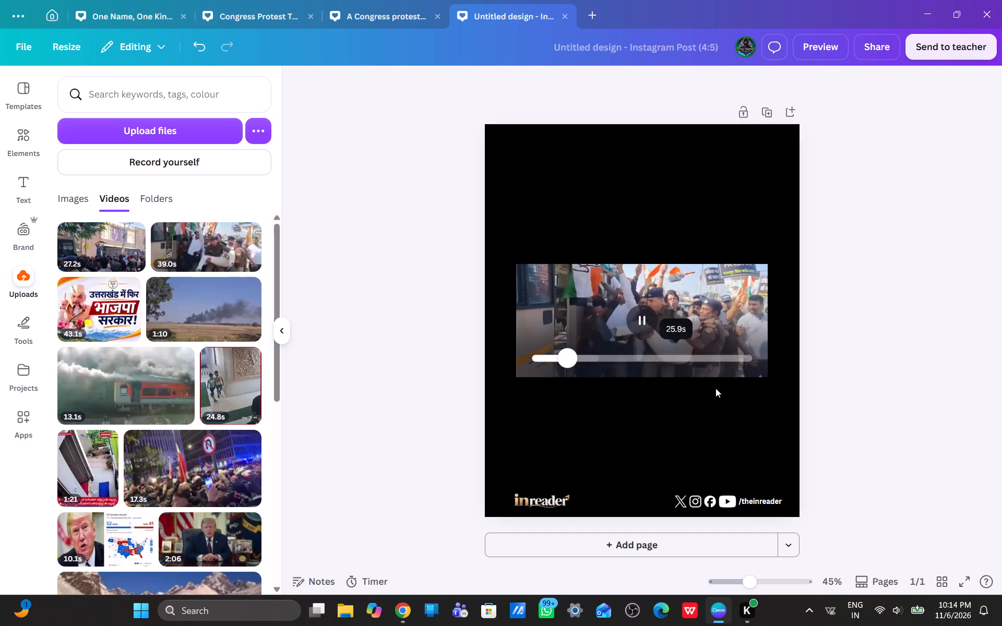
pyautogui.click(669, 283)
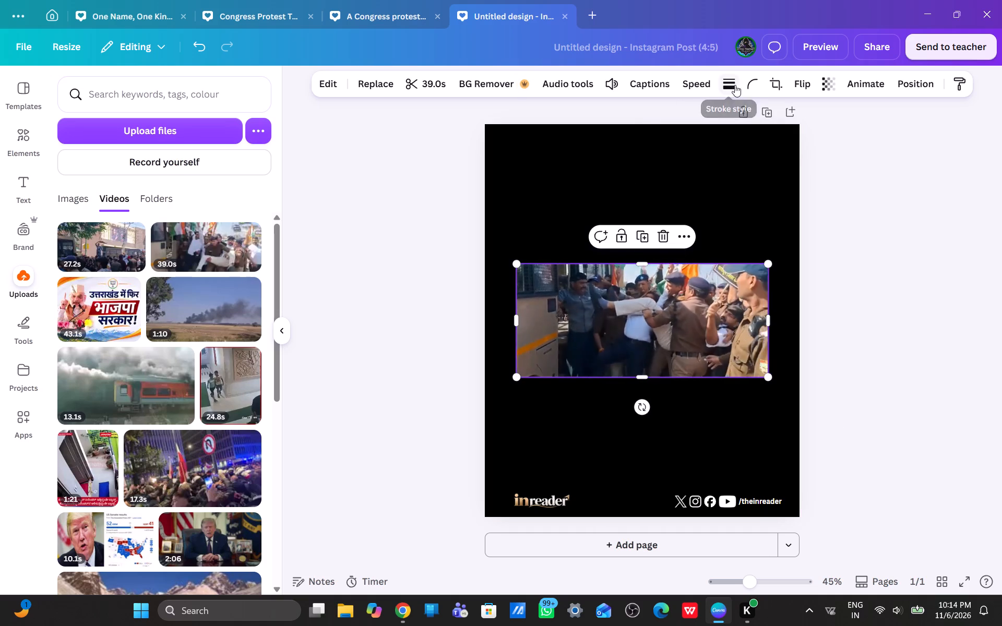
pyautogui.click(742, 83)
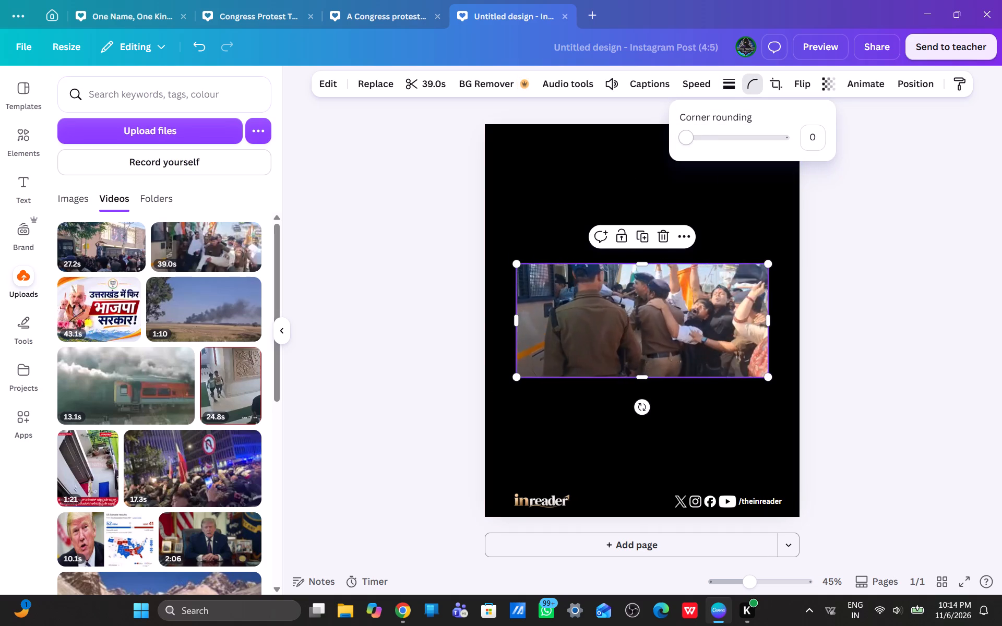
pyautogui.moveTo(685, 142); pyautogui.dragTo(794, 167)
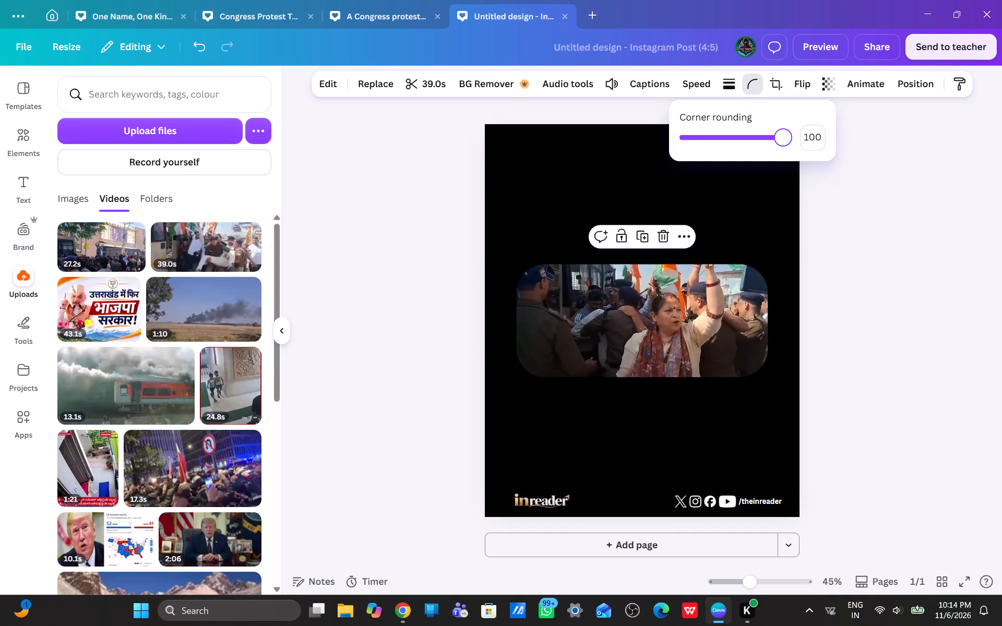
pyautogui.moveTo(794, 167); pyautogui.dragTo(739, 179)
pyautogui.click(893, 242)
pyautogui.click(891, 245)
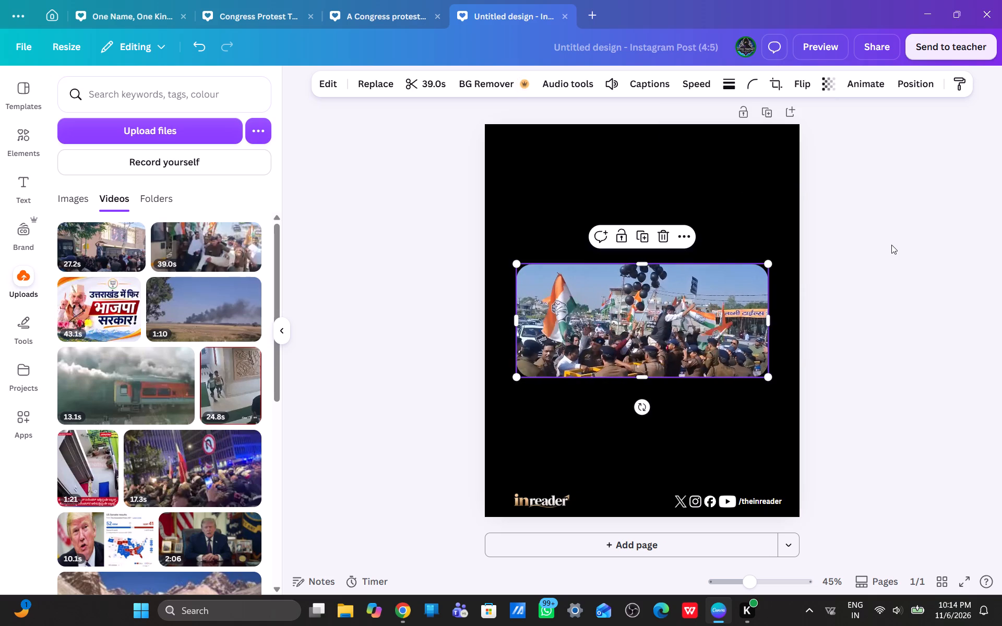
pyautogui.click(631, 320)
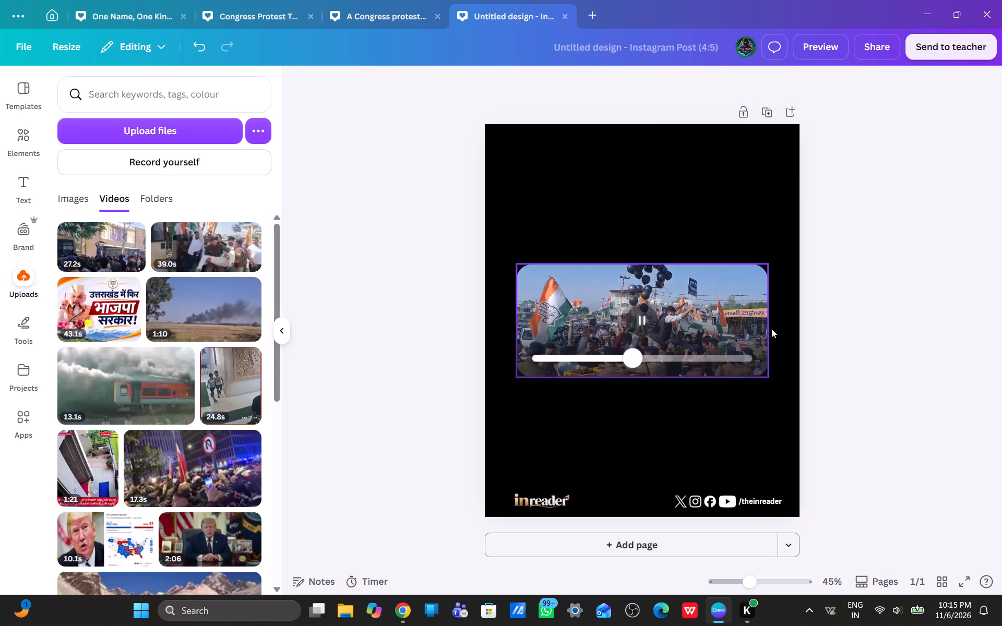
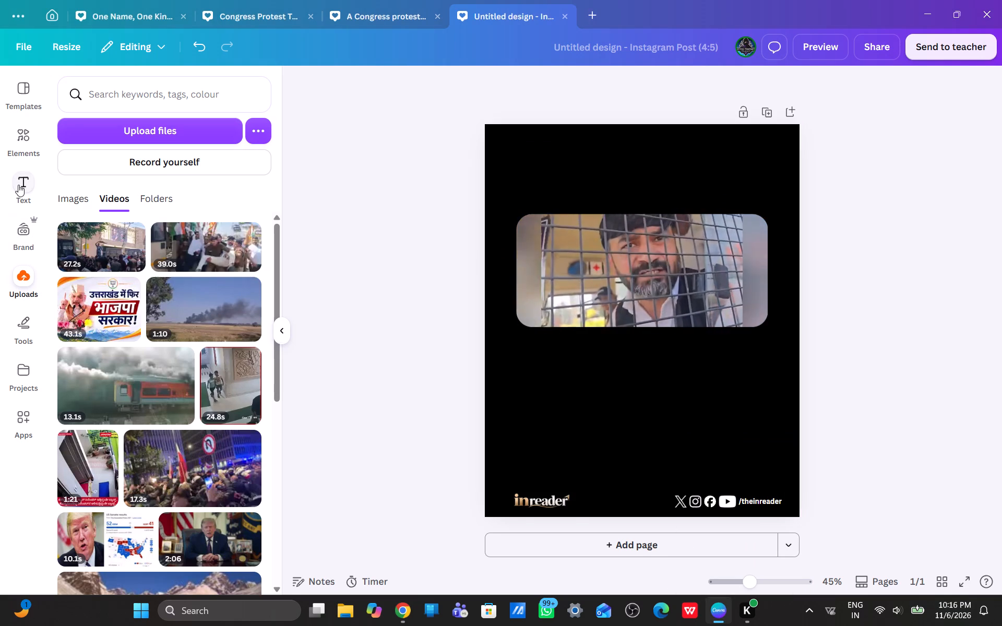
pyautogui.click(126, 316)
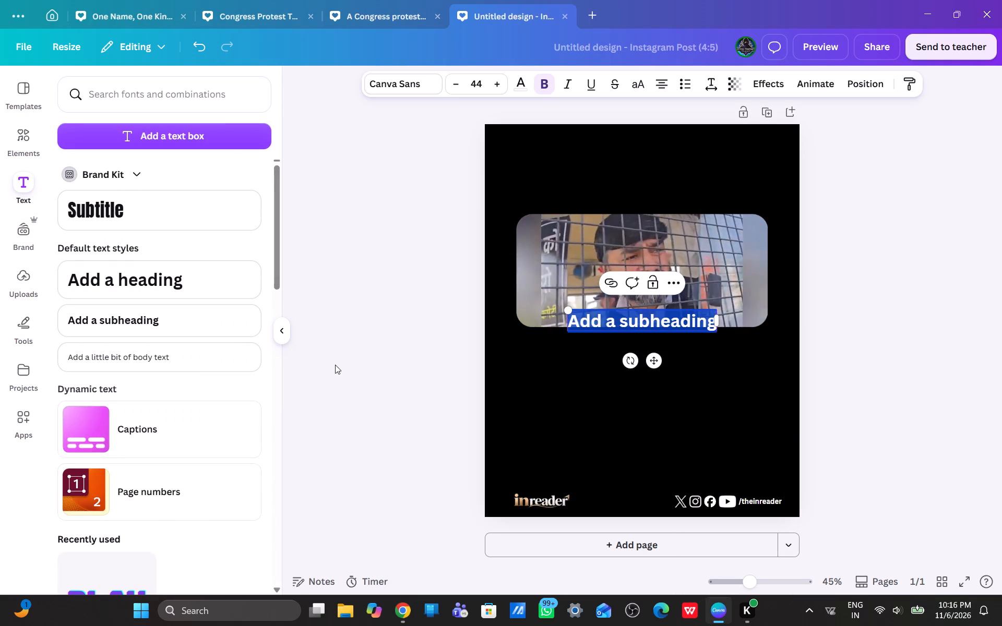
pyautogui.hotkey('ctrl', 'v')
# Change the whole slogan paragraph's font to Poppins Medium.
pyautogui.hotkey('ctrl', 'a')
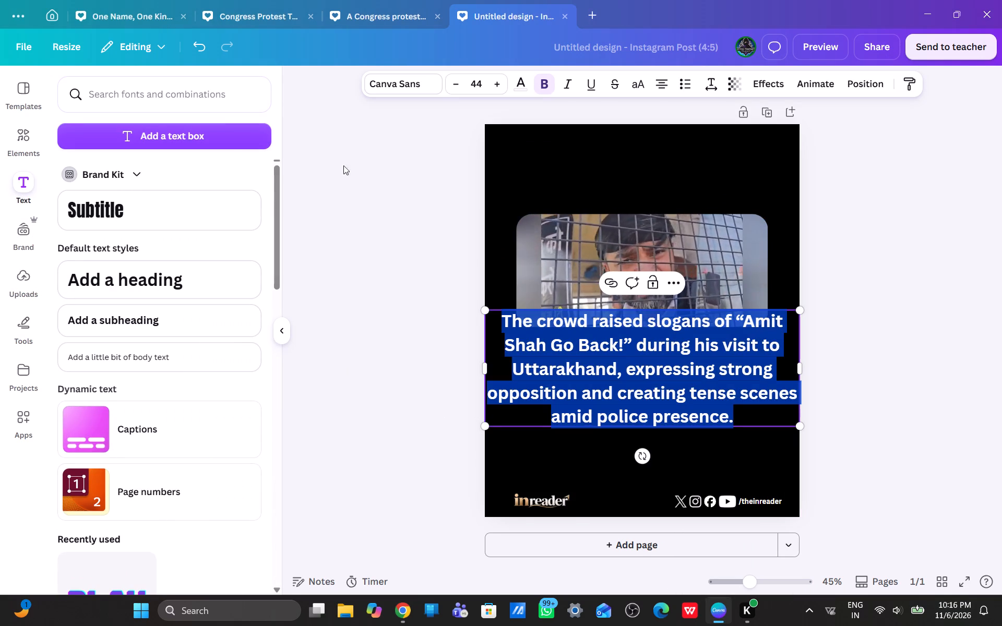
pyautogui.click(406, 91)
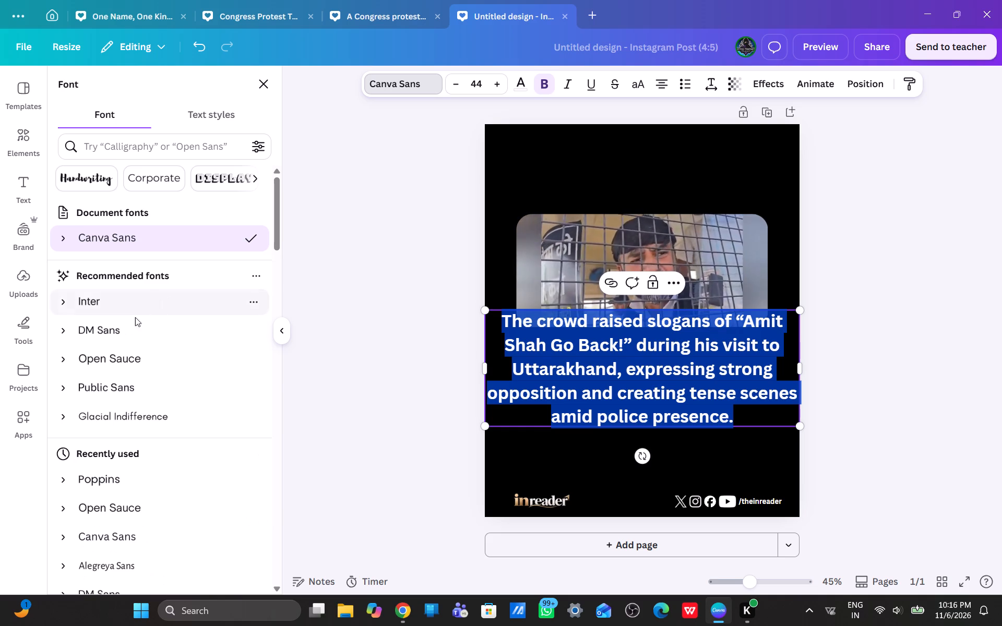
pyautogui.scroll(2, 114, 362)
pyautogui.scroll(-5, 113, 360)
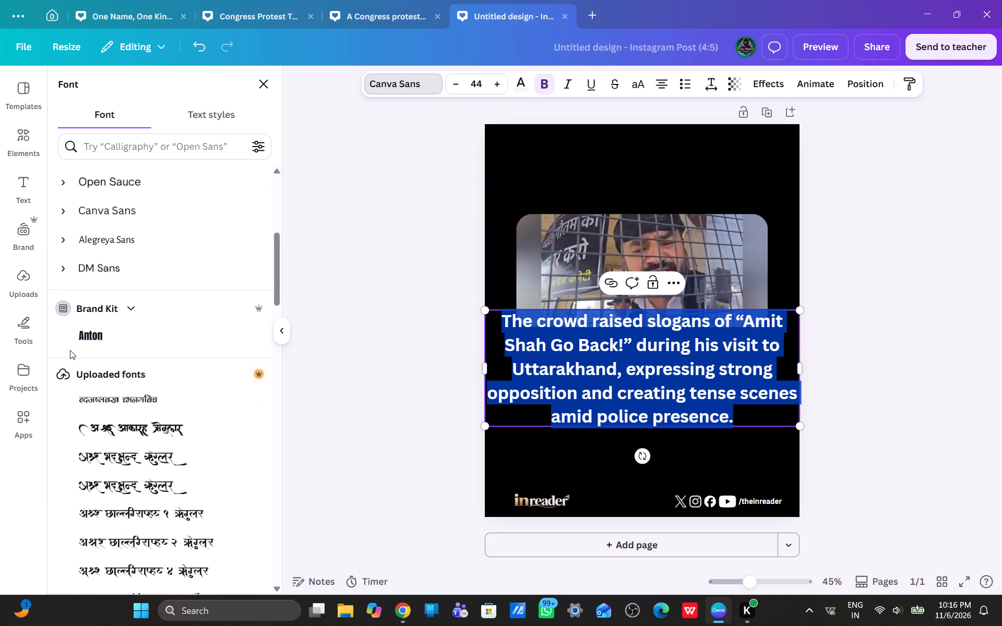
pyautogui.scroll(2, 70, 350)
pyautogui.click(70, 282)
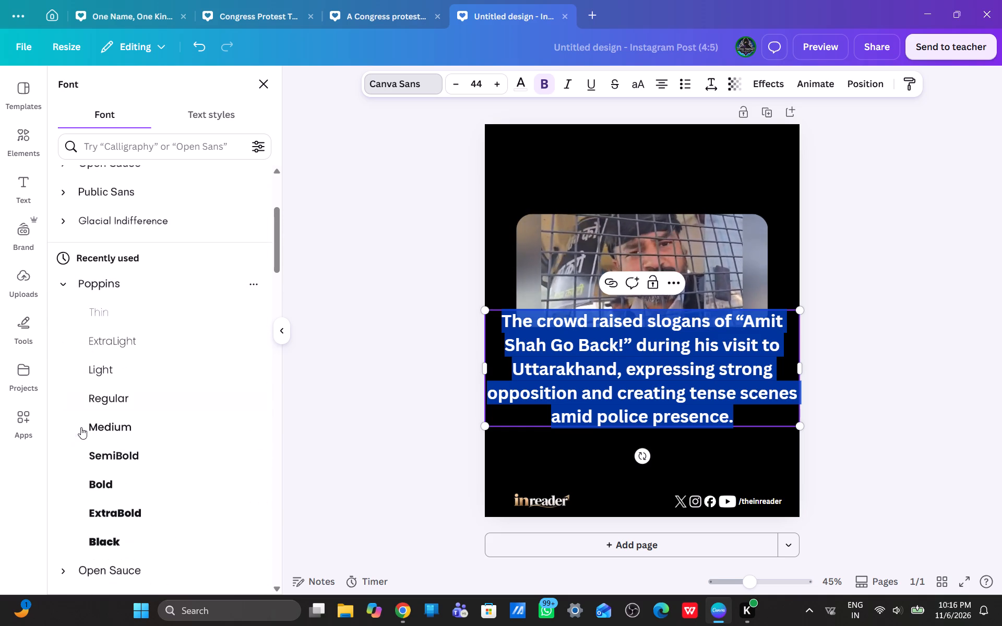
pyautogui.click(110, 428)
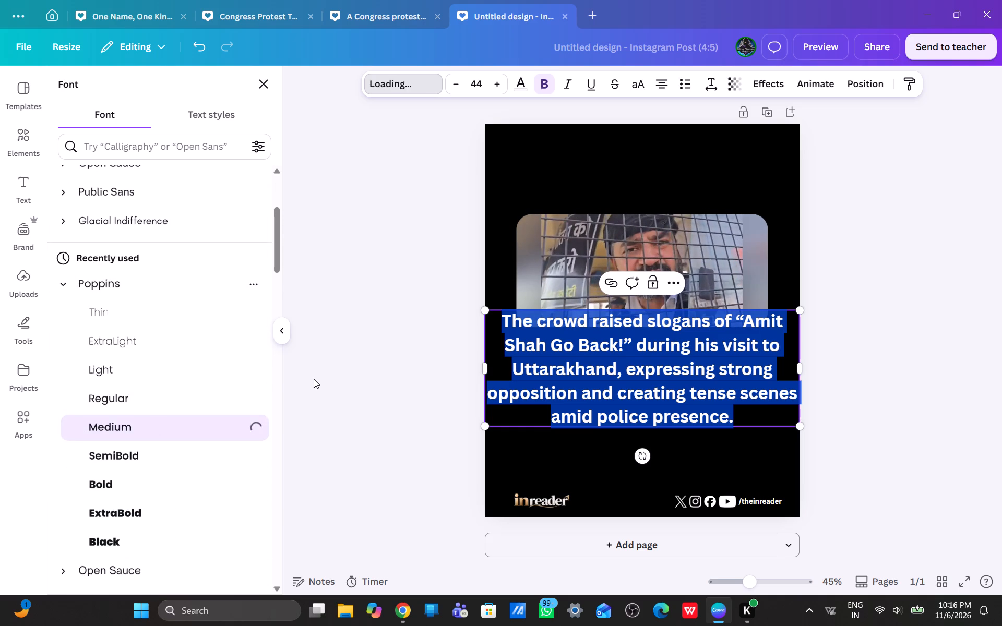
# Make the slogan paragraph italic and set its font size to 31.
pyautogui.click(485, 80)
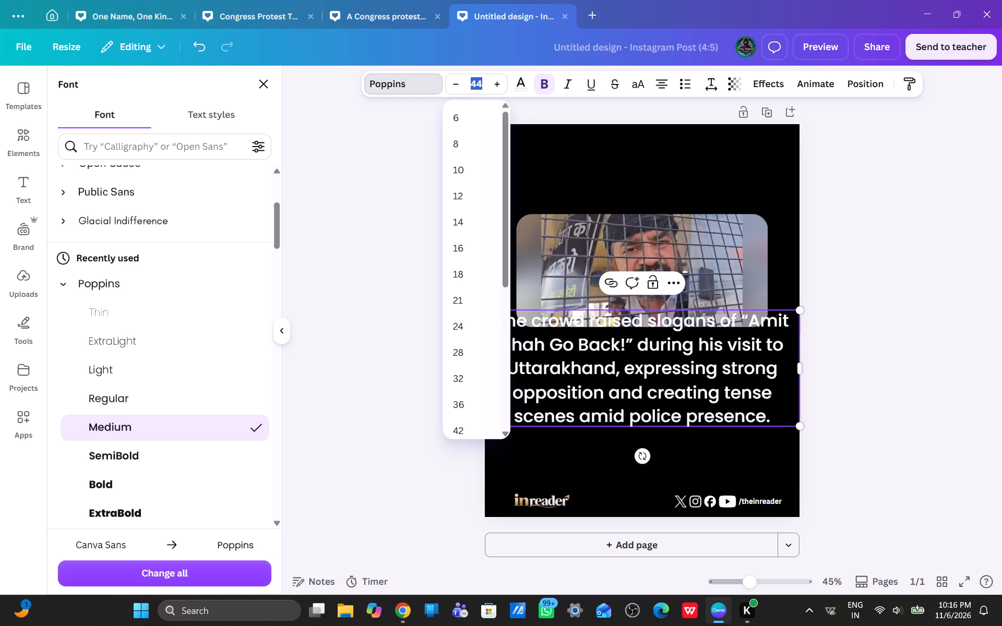
pyautogui.write('30')
pyautogui.press('Return')
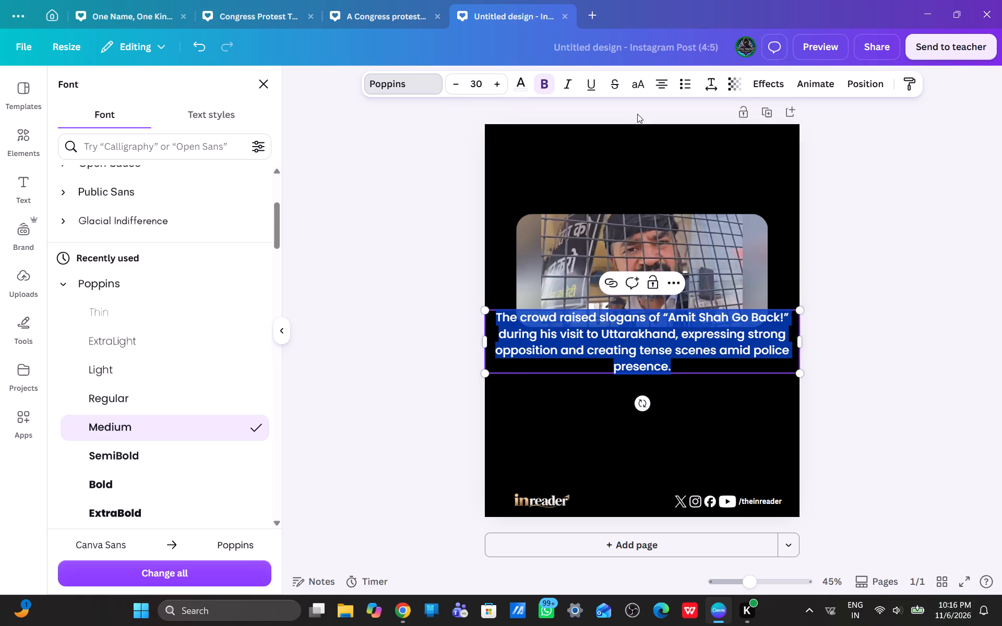
pyautogui.click(455, 84)
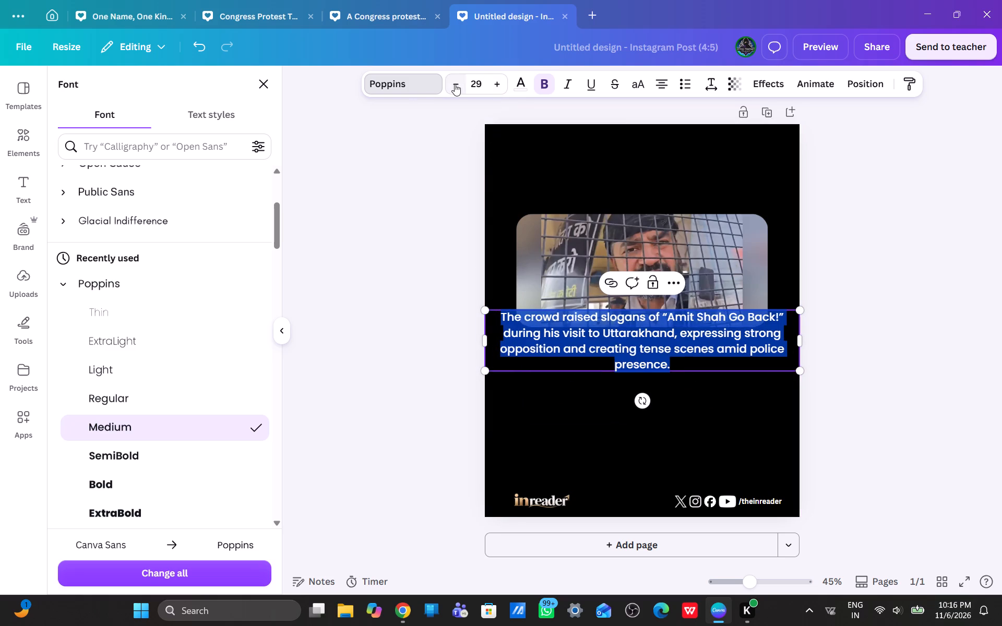
pyautogui.click(455, 84)
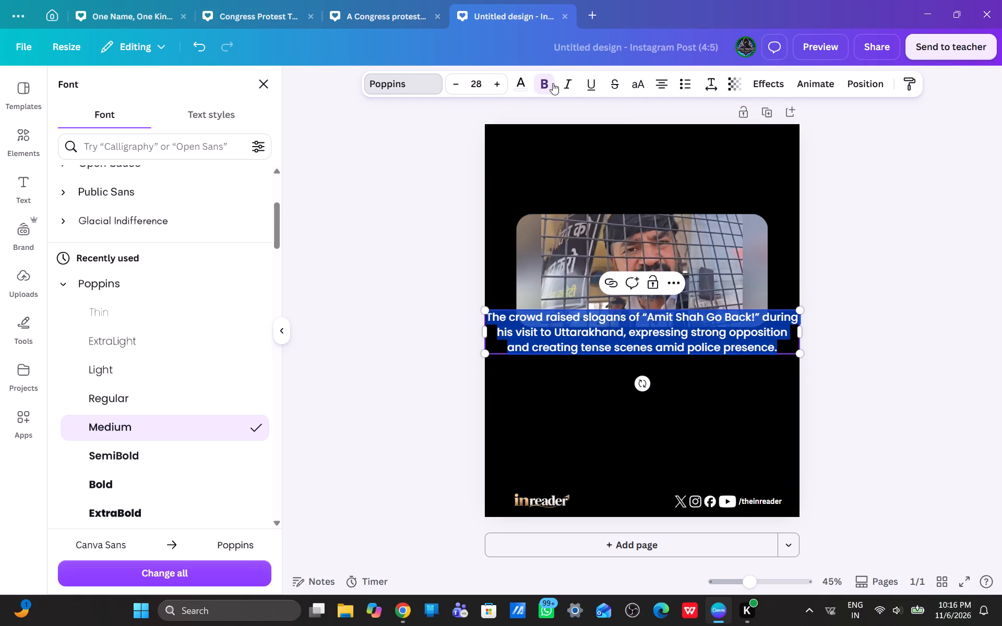
pyautogui.click(568, 84)
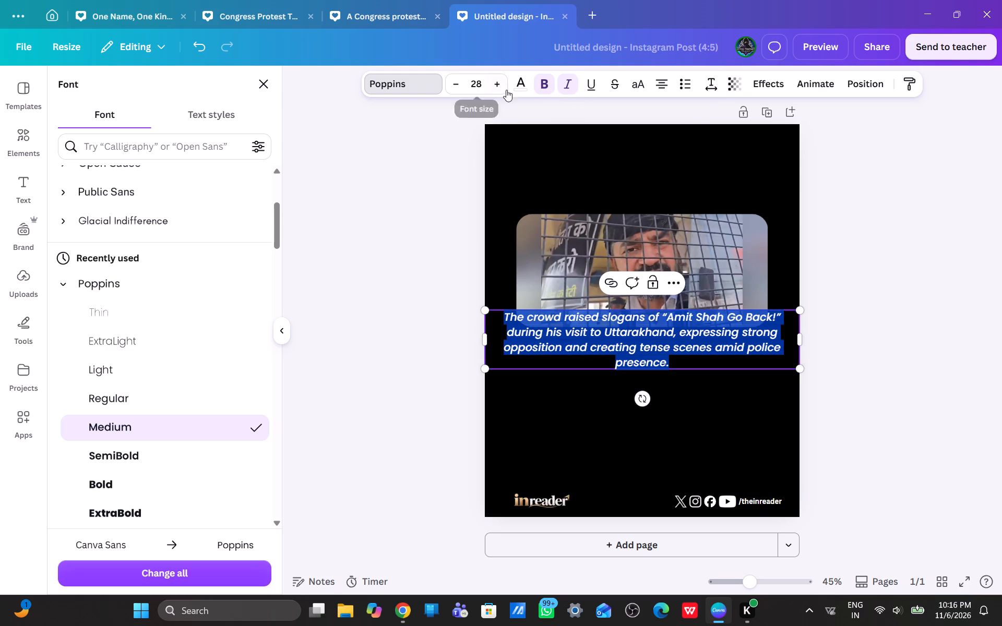
pyautogui.tripleClick(496, 89)
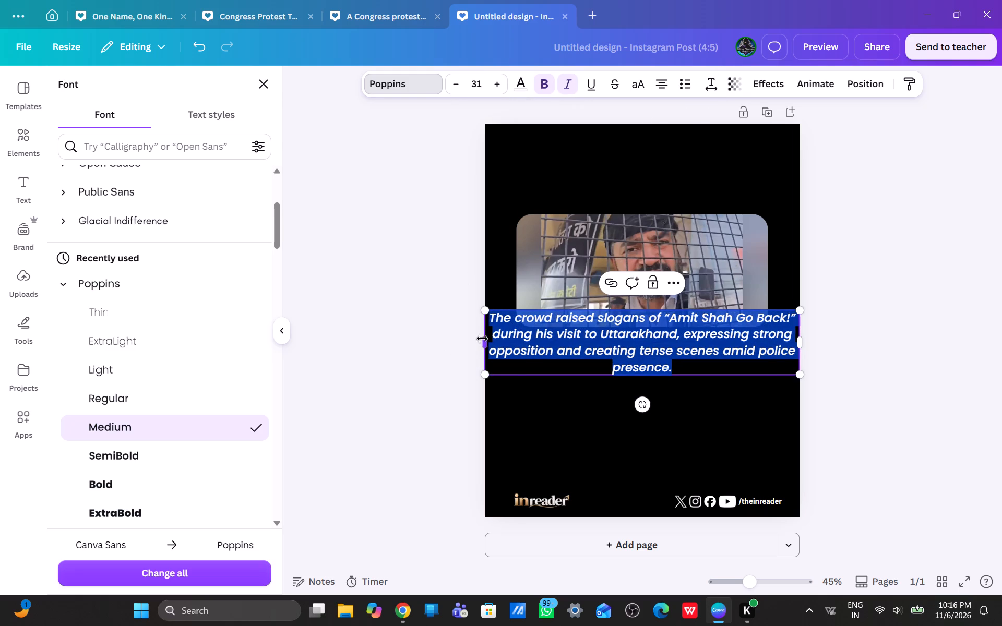
# Narrow the slogan text box to fit inside the page and set its line spacing to 1.12.
pyautogui.moveTo(483, 340); pyautogui.dragTo(529, 350)
pyautogui.click(707, 85)
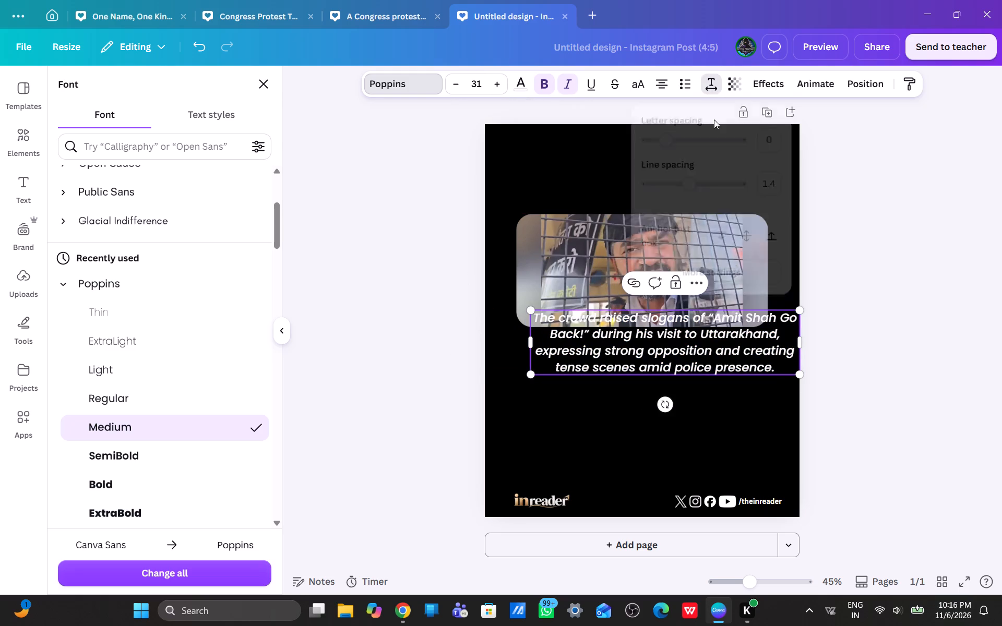
pyautogui.click(768, 184)
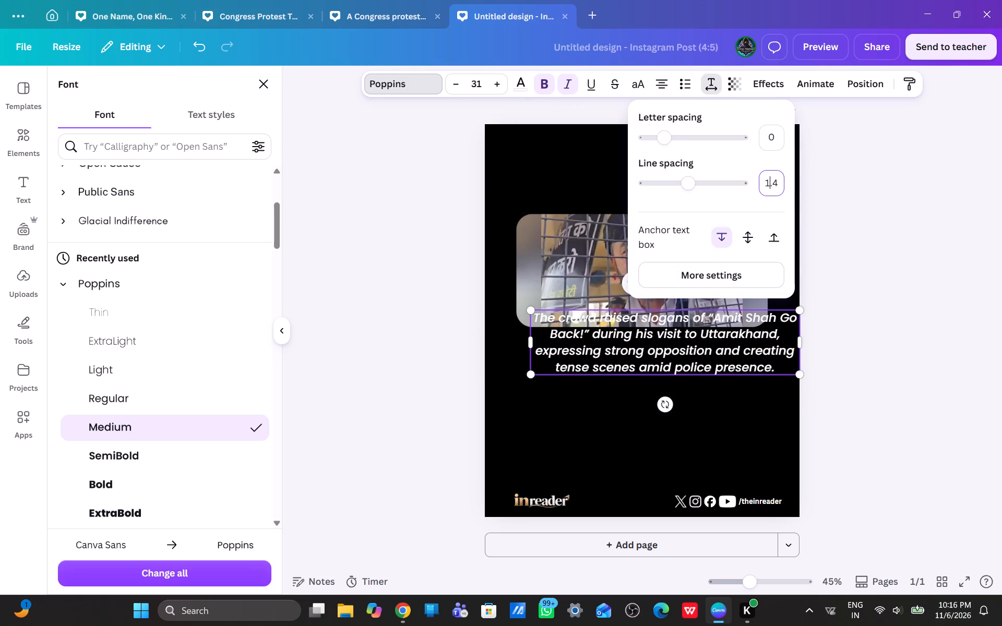
pyautogui.write('1.12')
pyautogui.press('Return')
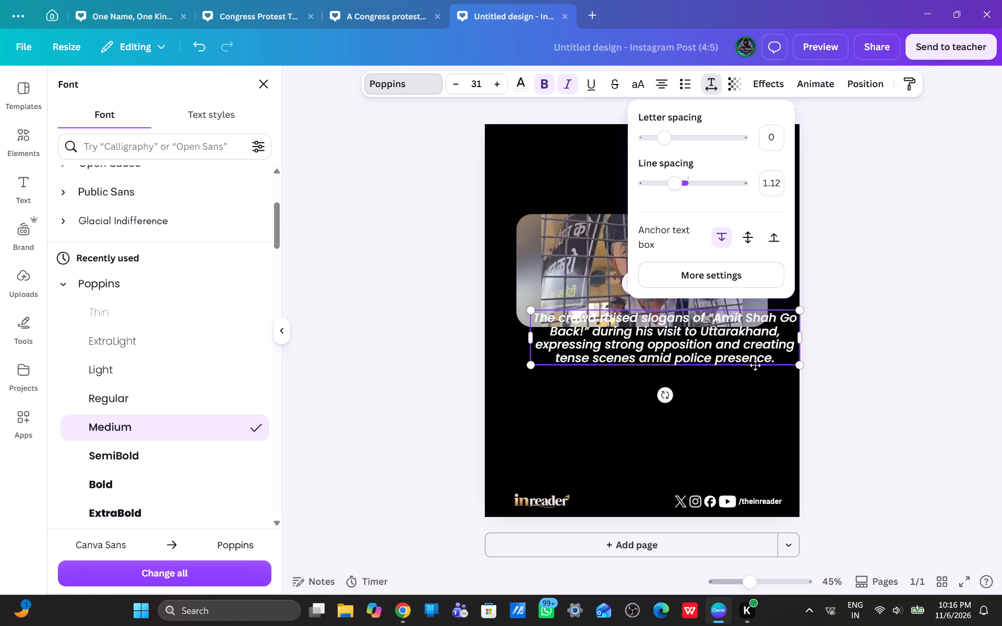
# Move the slogan paragraph below the video, about midway to the footer, and nudge it roughly to the page's horizontal centre.
pyautogui.moveTo(756, 367); pyautogui.dragTo(742, 439)
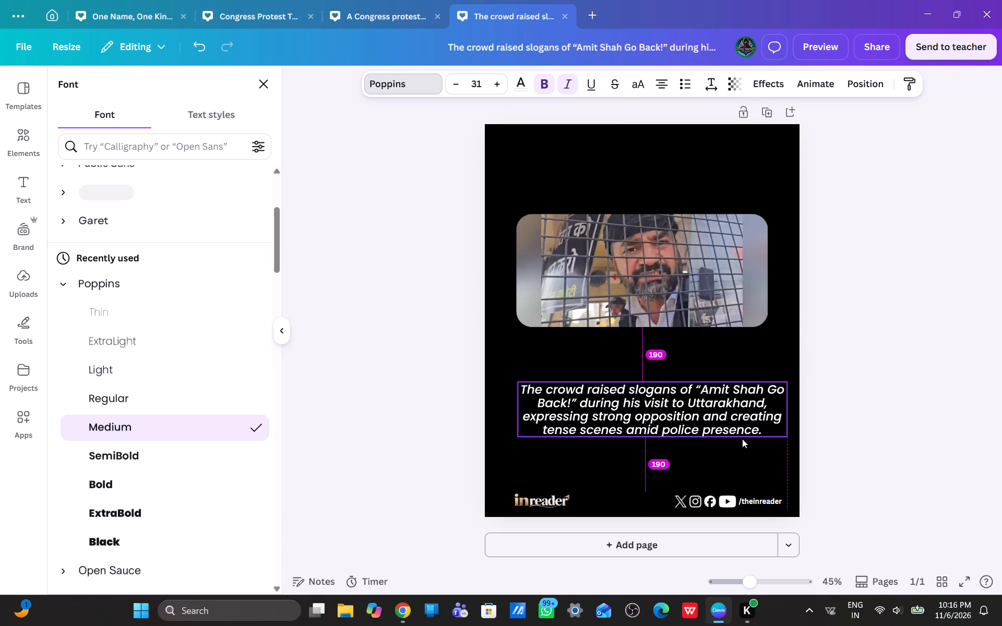
pyautogui.moveTo(742, 439); pyautogui.dragTo(735, 438)
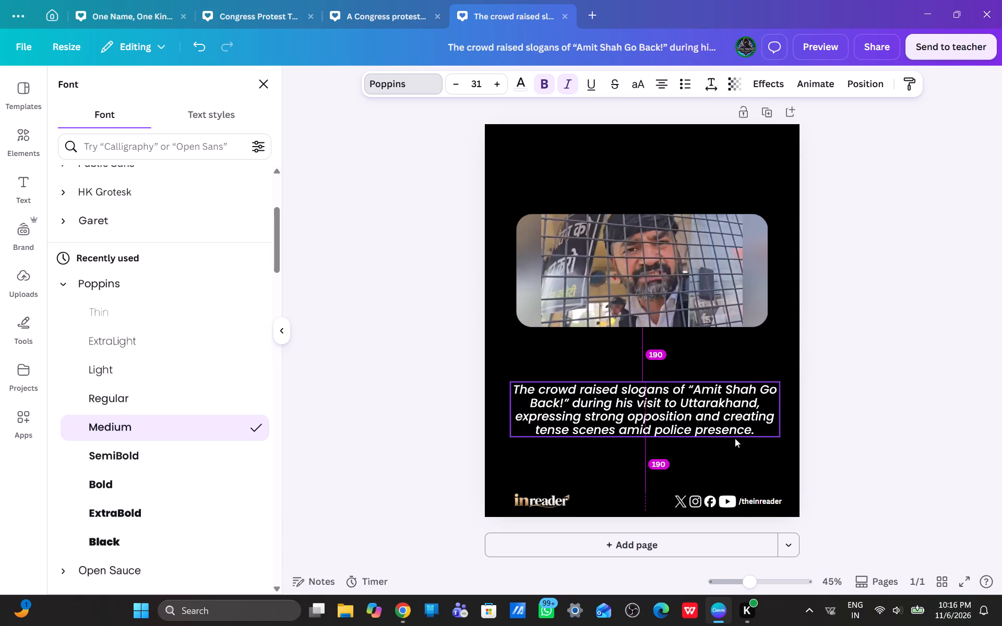
pyautogui.moveTo(735, 438); pyautogui.dragTo(736, 439)
pyautogui.moveTo(736, 439); pyautogui.dragTo(734, 439)
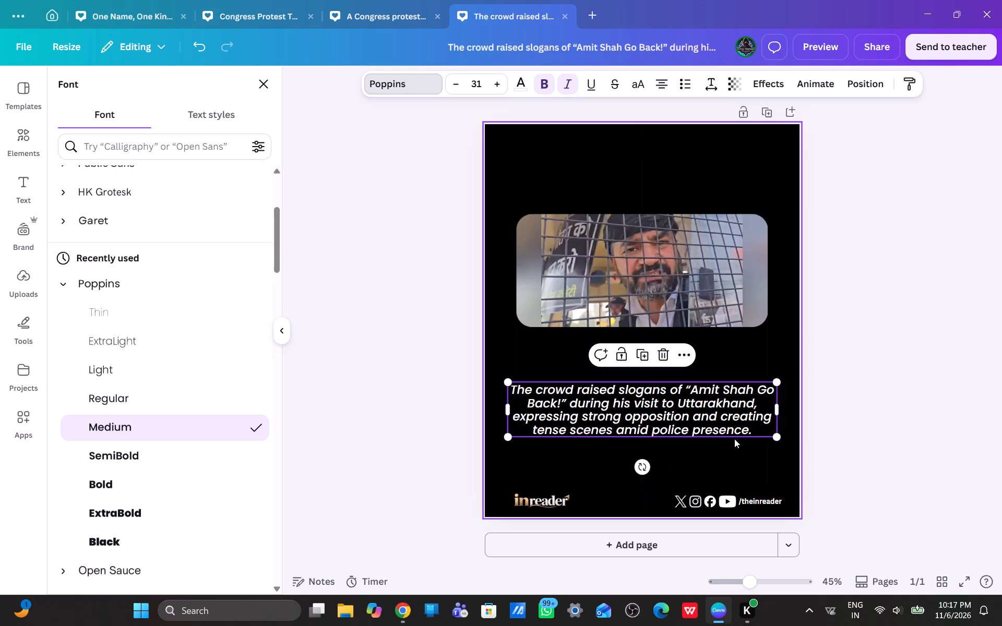
pyautogui.press('Right')
pyautogui.press('Right')
pyautogui.press('Right')
pyautogui.press('Right')
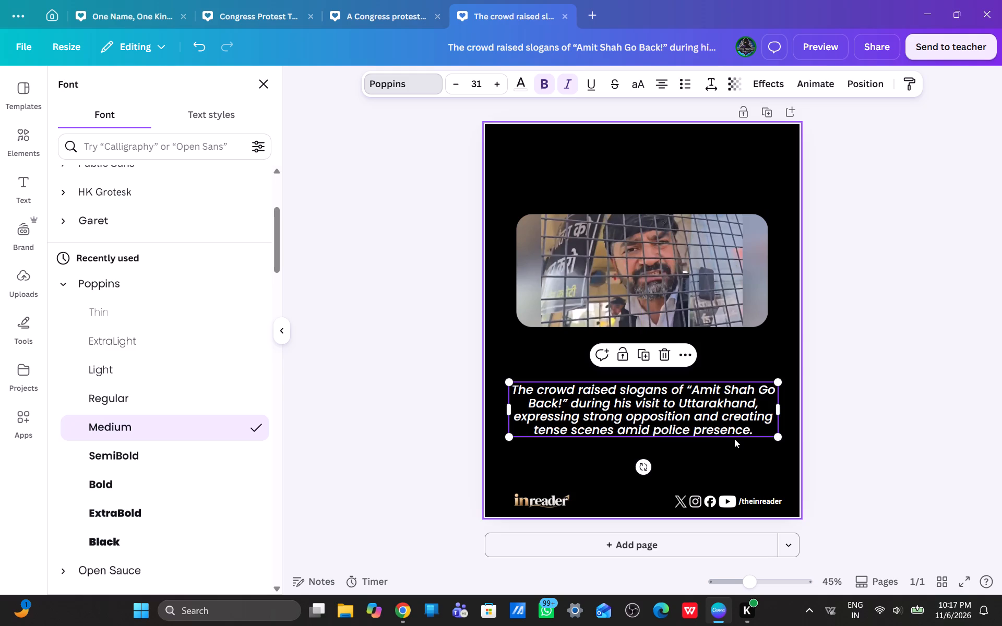
pyautogui.click(935, 259)
pyautogui.click(931, 239)
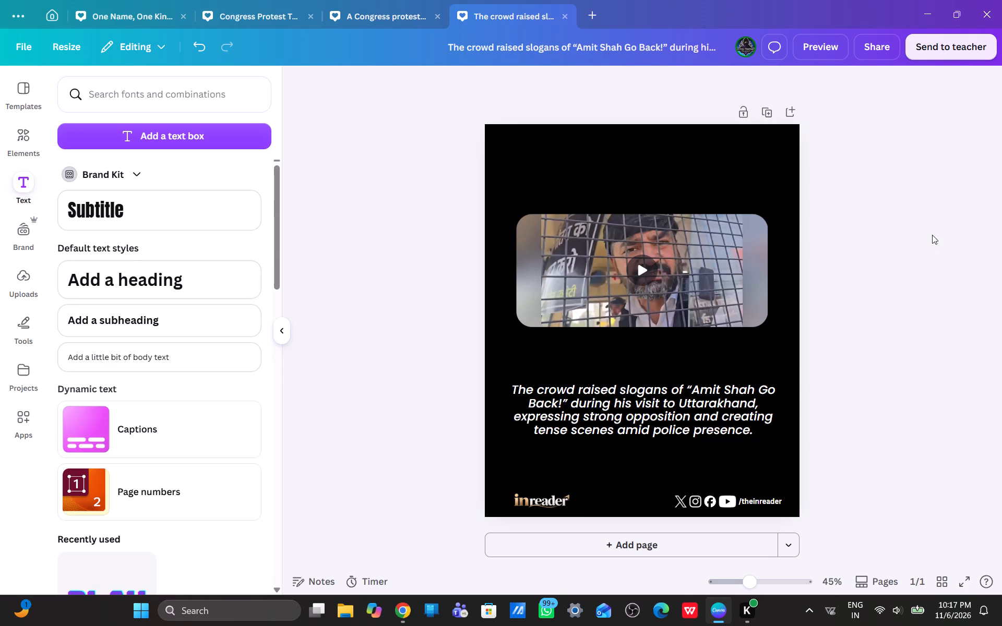
# Shift the slogan paragraph slightly higher, closer to the video, keeping it horizontally centred on the page.
pyautogui.click(714, 397)
pyautogui.moveTo(712, 420); pyautogui.dragTo(714, 413)
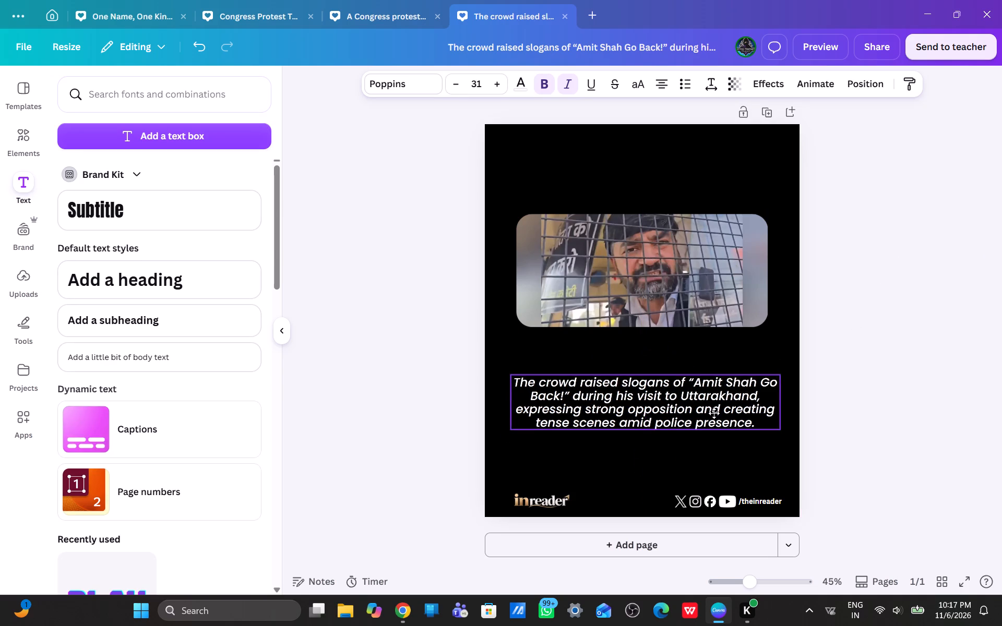
pyautogui.moveTo(714, 413); pyautogui.dragTo(710, 408)
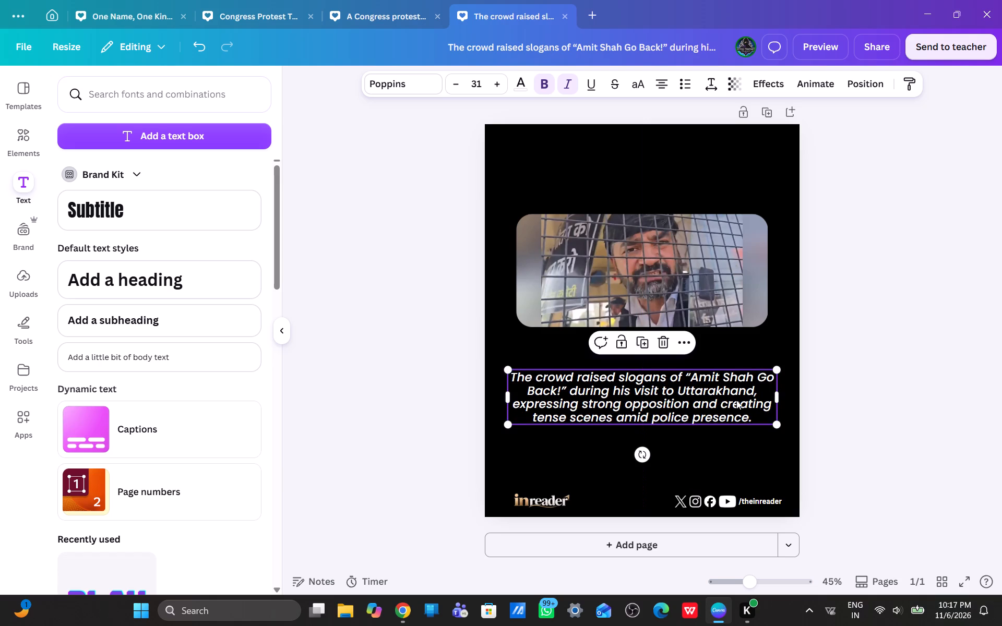
pyautogui.click(852, 363)
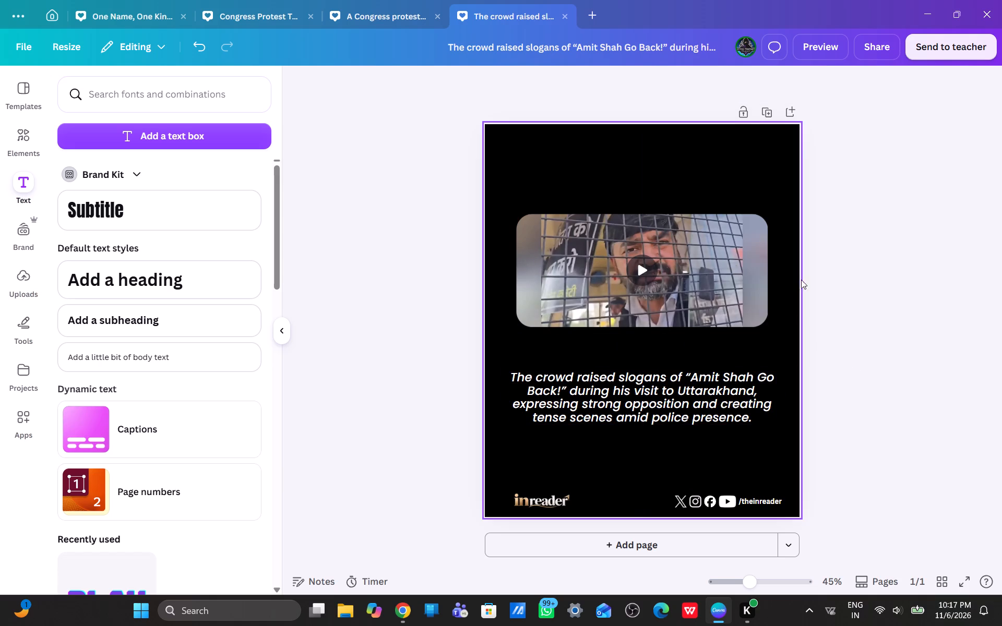
pyautogui.click(690, 375)
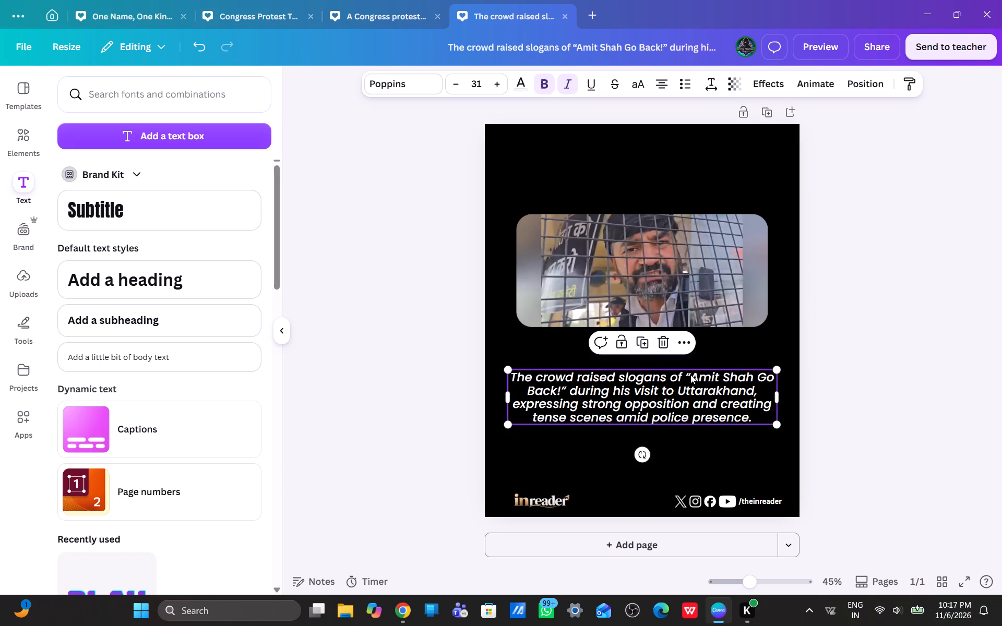
pyautogui.click(690, 379)
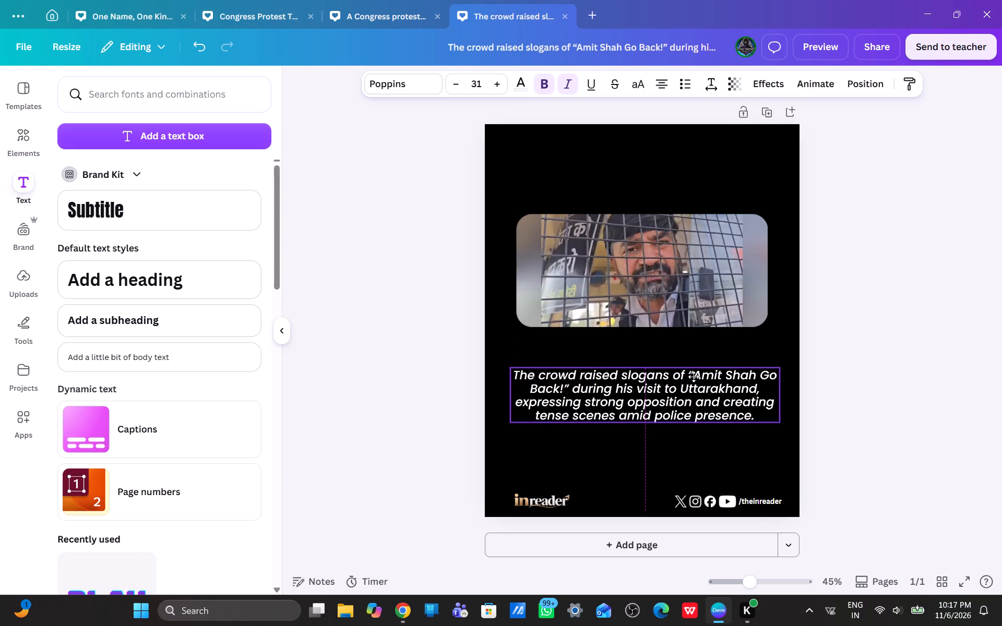
pyautogui.click(693, 380)
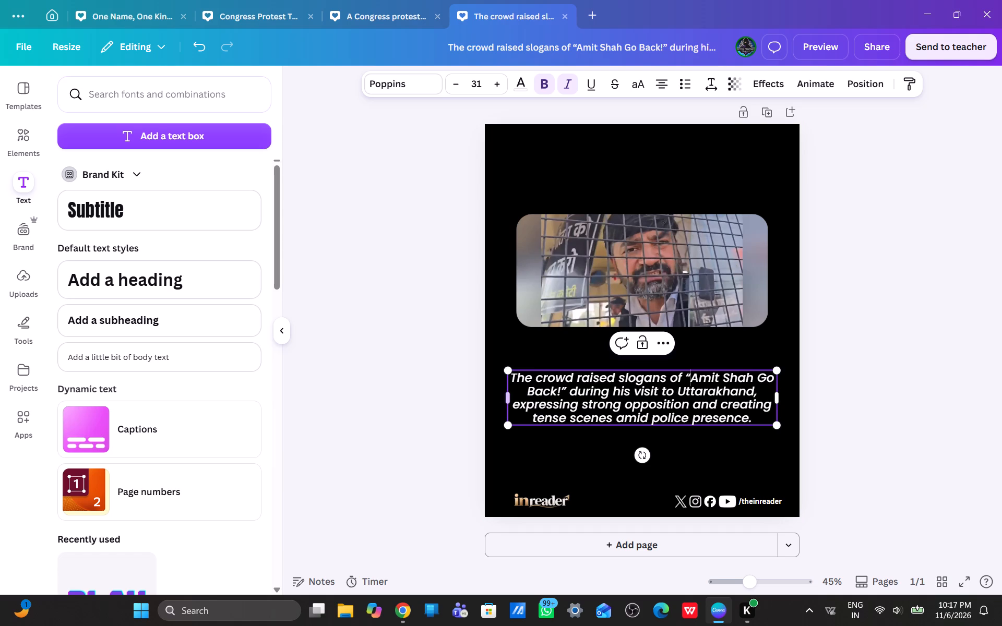
# Set the whole slogan paragraph's font size to 40.
pyautogui.click(560, 400)
pyautogui.hotkey('ctrl', 'a')
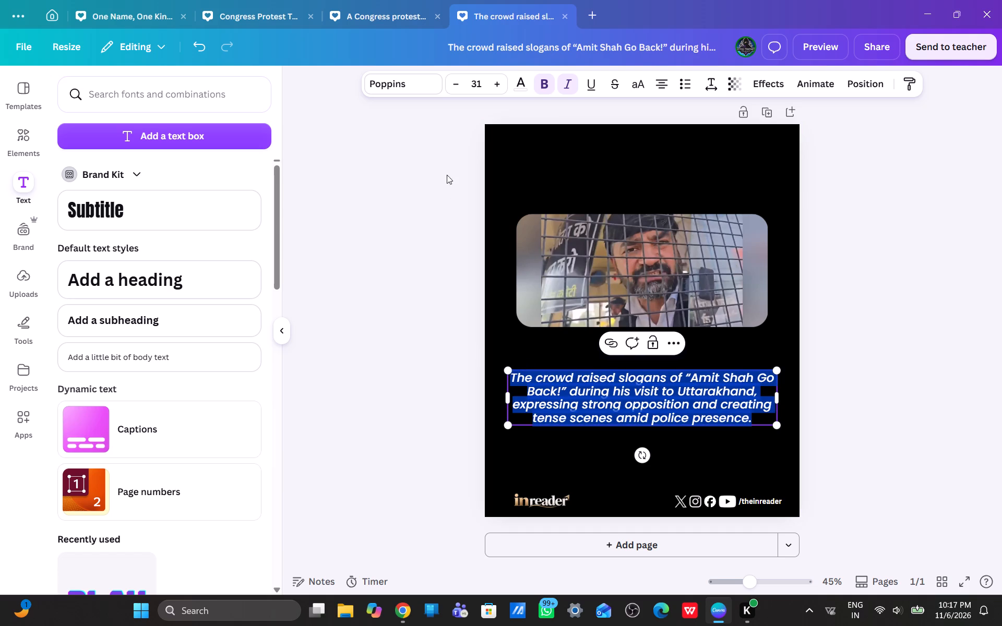
pyautogui.click(456, 86)
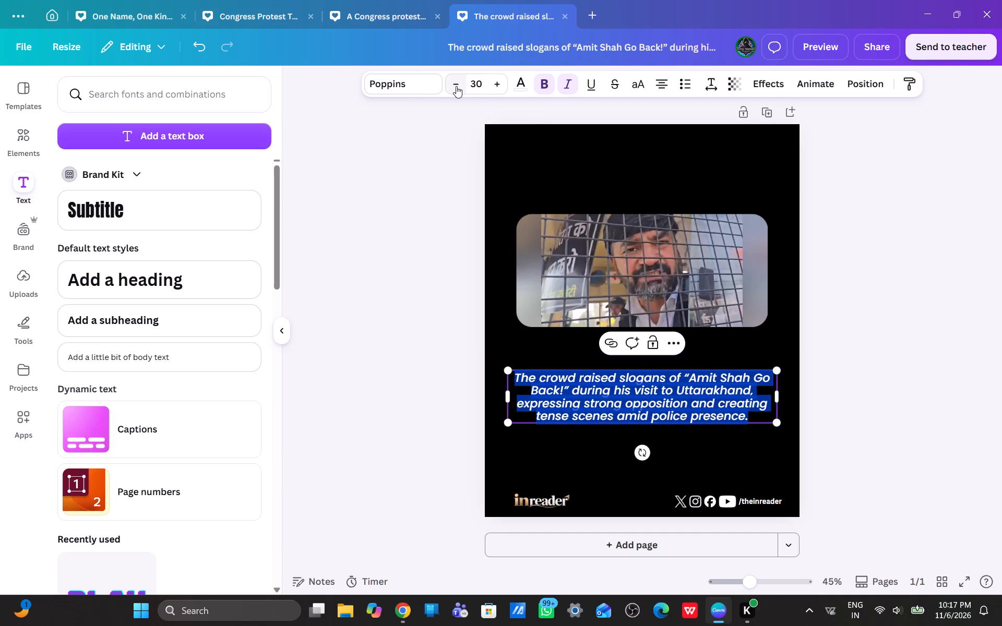
pyautogui.doubleClick(456, 86)
pyautogui.click(455, 86)
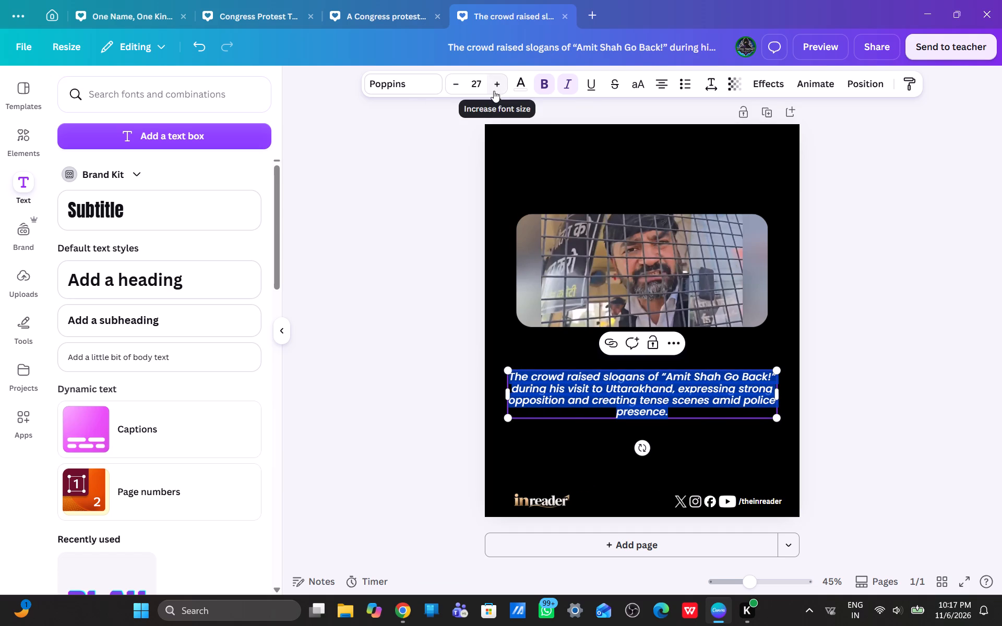
pyautogui.click(498, 89)
pyautogui.tripleClick(498, 89)
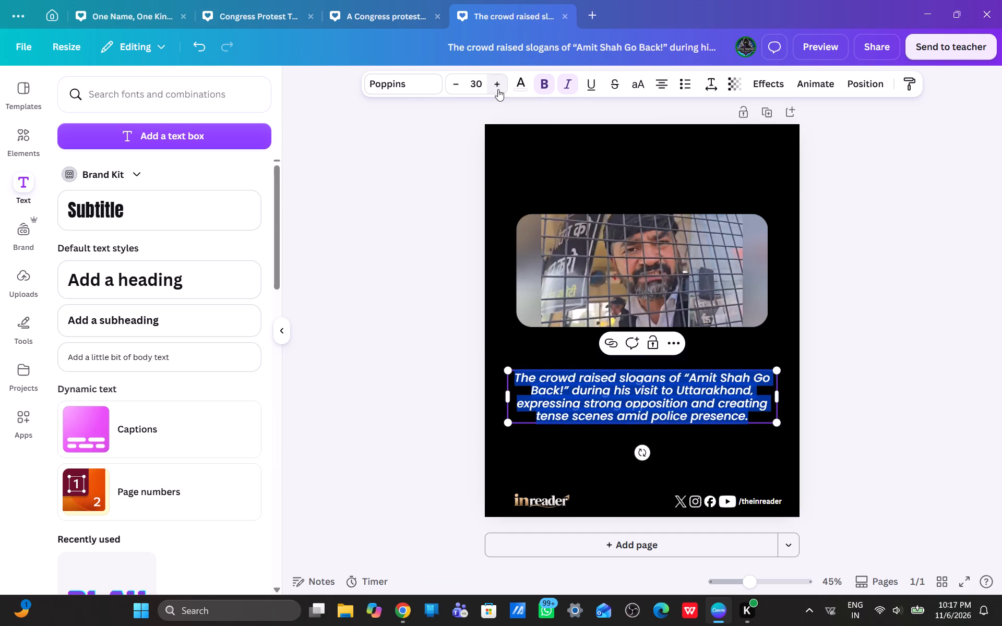
pyautogui.tripleClick(498, 89)
pyautogui.tripleClick(498, 89)
pyautogui.click(498, 89)
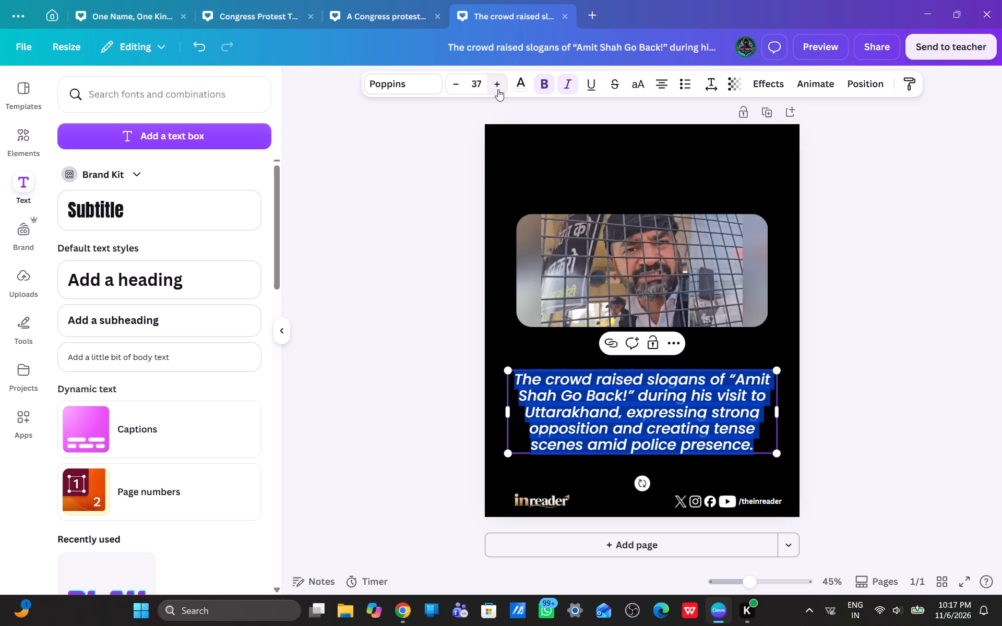
pyautogui.doubleClick(498, 89)
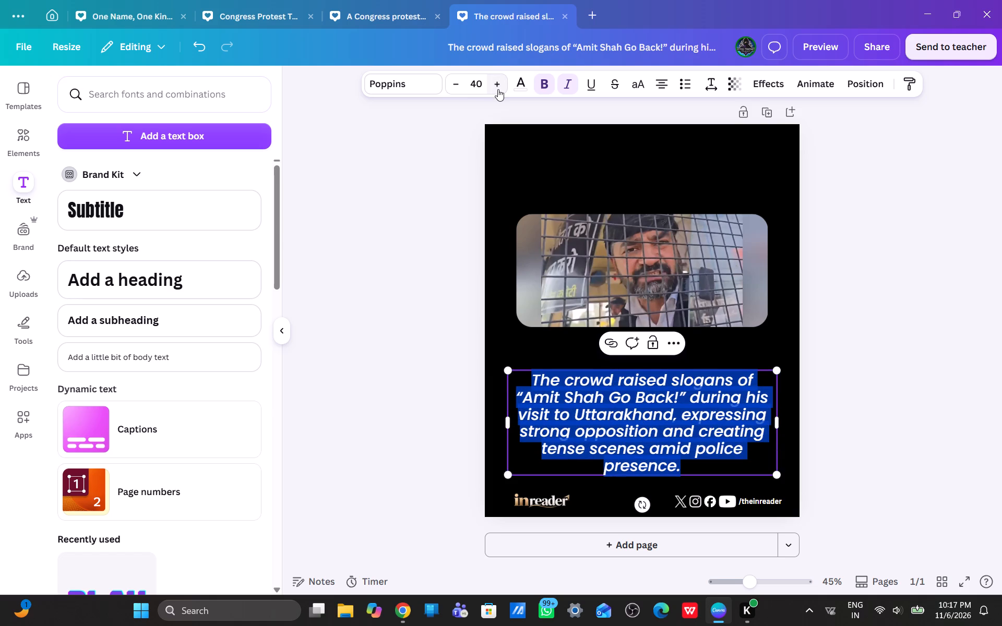
pyautogui.click(977, 340)
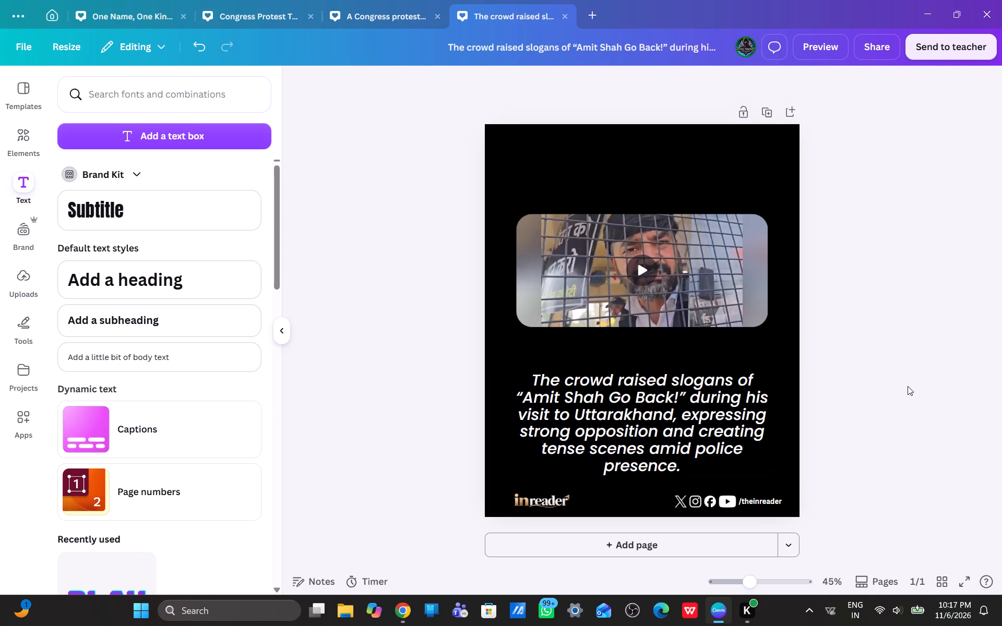
# Move the enlarged slogan paragraph up slightly so it sits clear of the inreader footer.
pyautogui.click(739, 433)
pyautogui.click(851, 399)
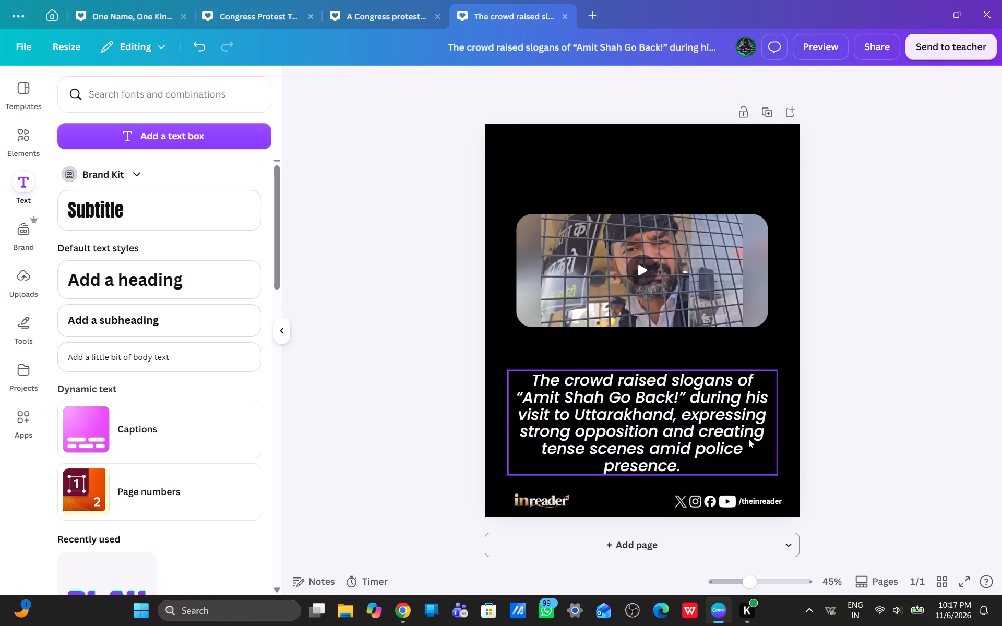
pyautogui.click(748, 439)
pyautogui.moveTo(690, 472); pyautogui.dragTo(691, 464)
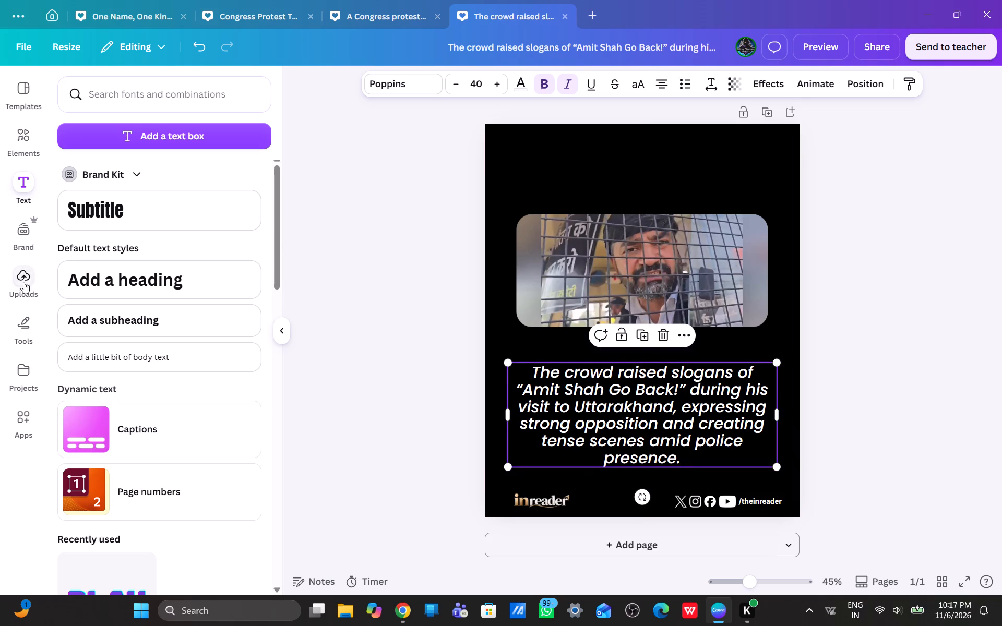
# Add a square shape to the page over the slogan paragraph.
pyautogui.click(22, 319)
pyautogui.click(73, 273)
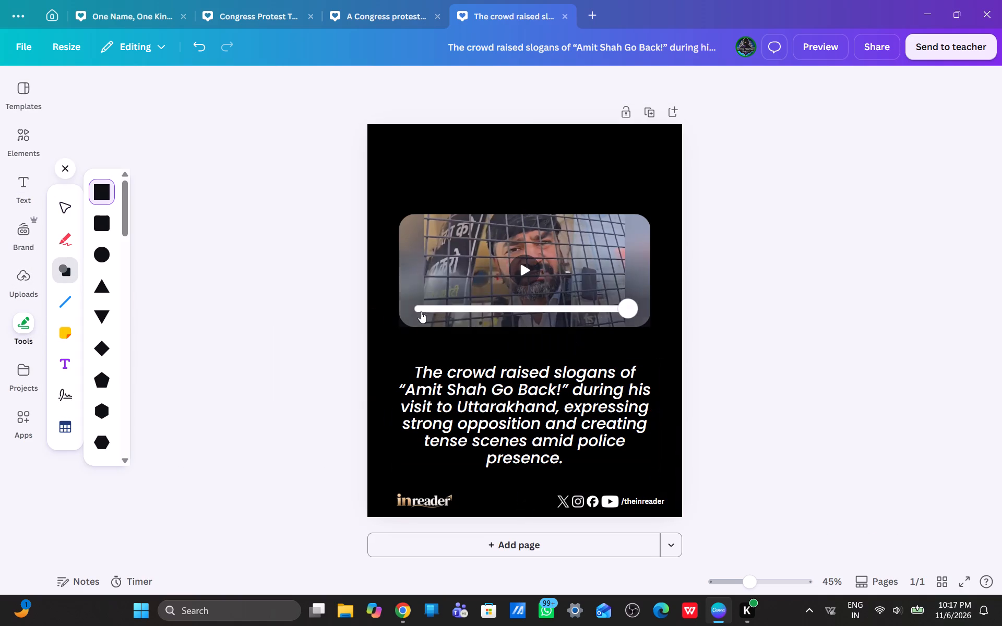
pyautogui.click(456, 347)
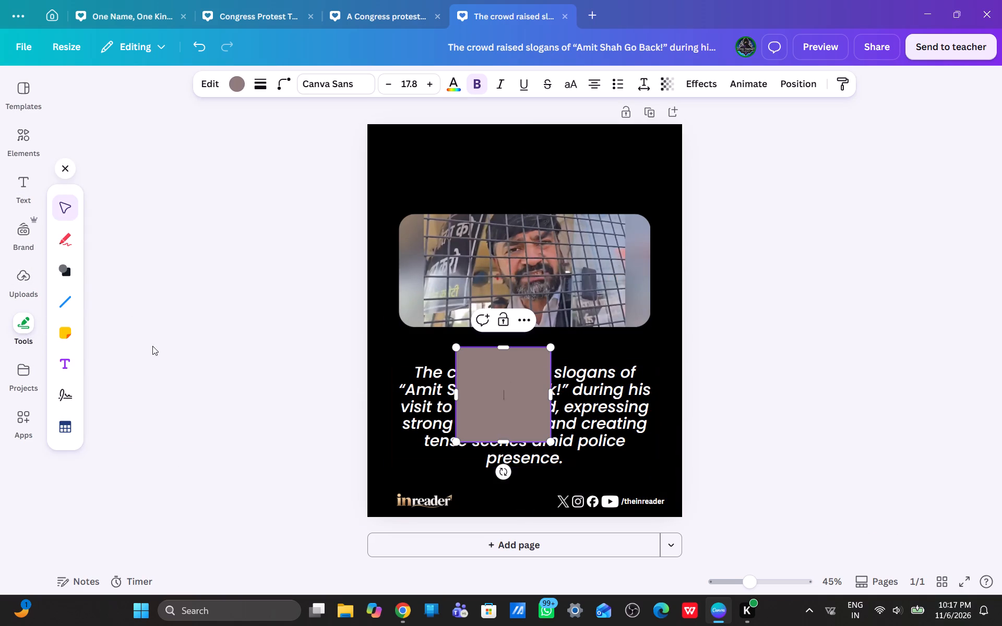
# Reorder the layers so the square sits directly beneath the slogan text and above the footer group.
pyautogui.click(770, 93)
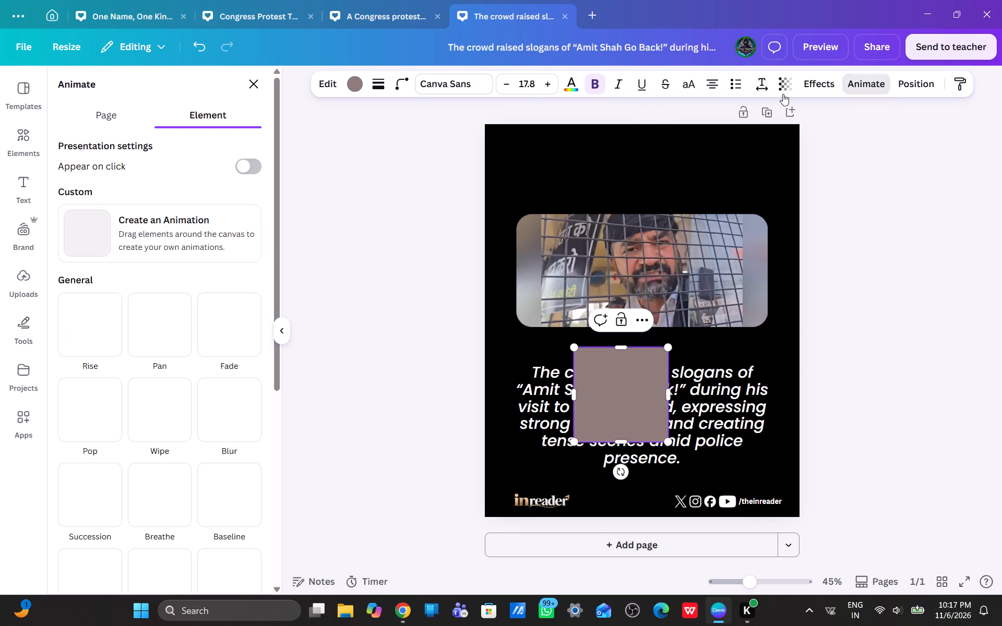
pyautogui.click(909, 93)
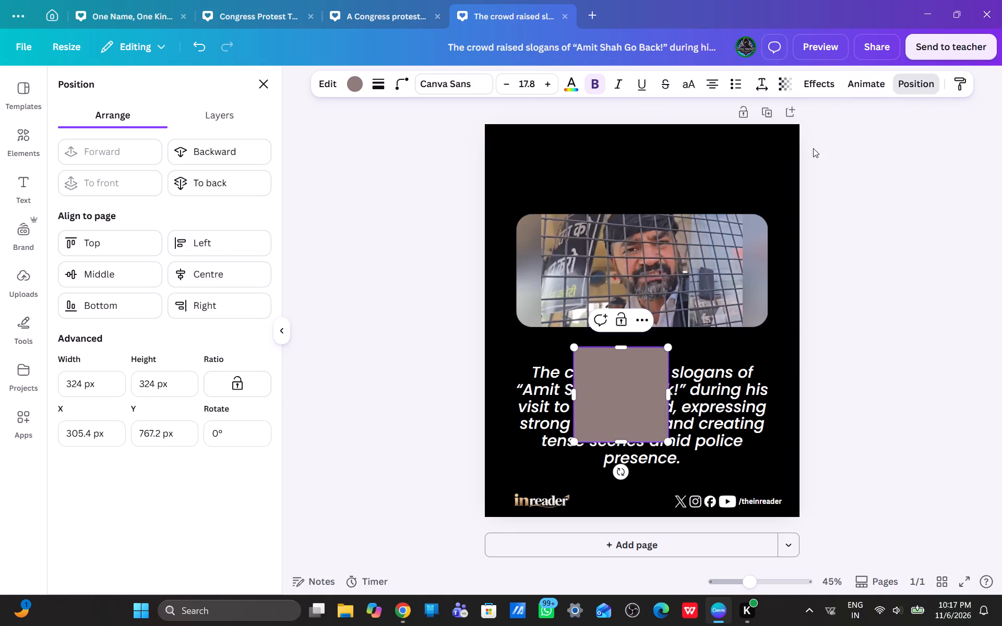
pyautogui.click(233, 122)
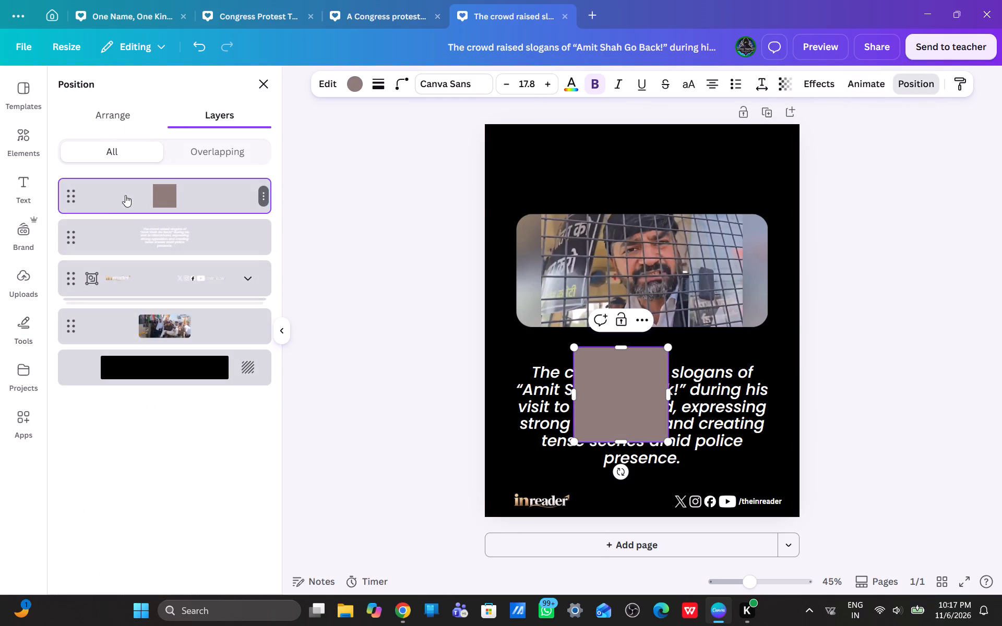
pyautogui.moveTo(64, 198); pyautogui.dragTo(56, 258)
pyautogui.moveTo(65, 195); pyautogui.dragTo(58, 260)
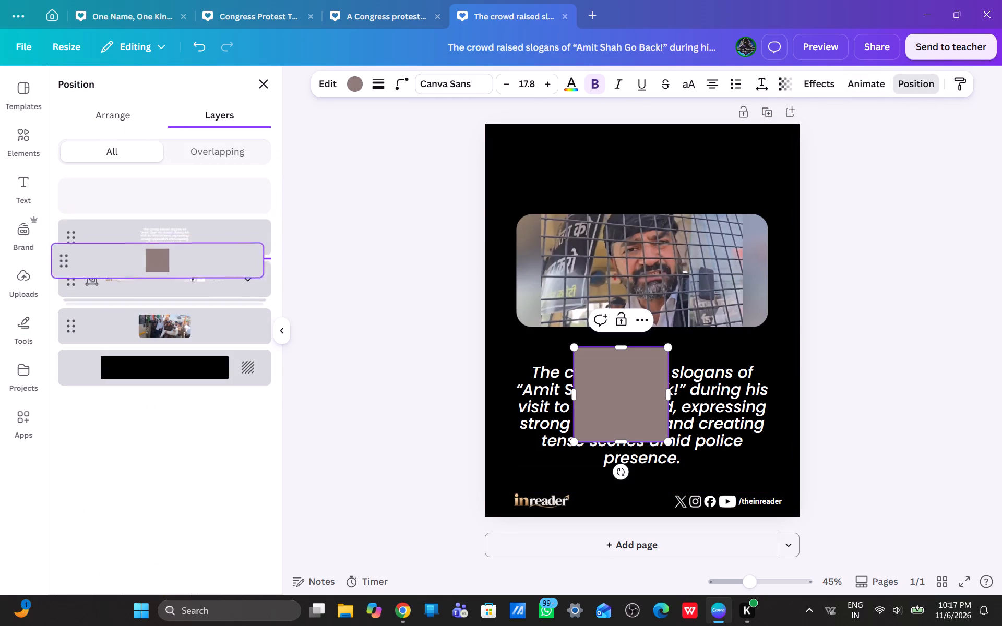
pyautogui.moveTo(58, 260); pyautogui.dragTo(57, 267)
pyautogui.moveTo(67, 195); pyautogui.dragTo(63, 284)
pyautogui.click(68, 269)
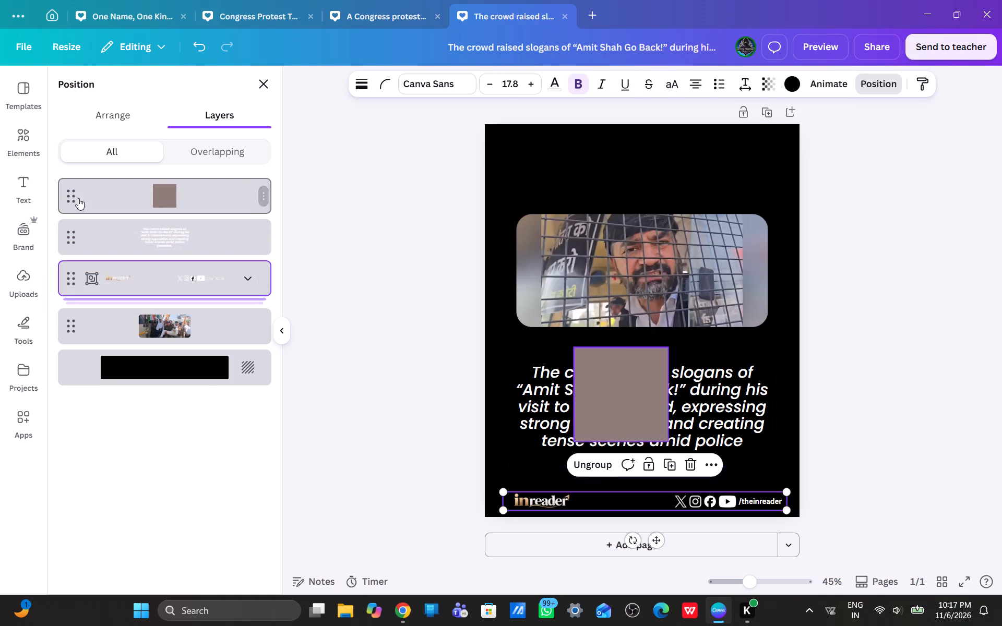
pyautogui.moveTo(78, 197); pyautogui.dragTo(66, 262)
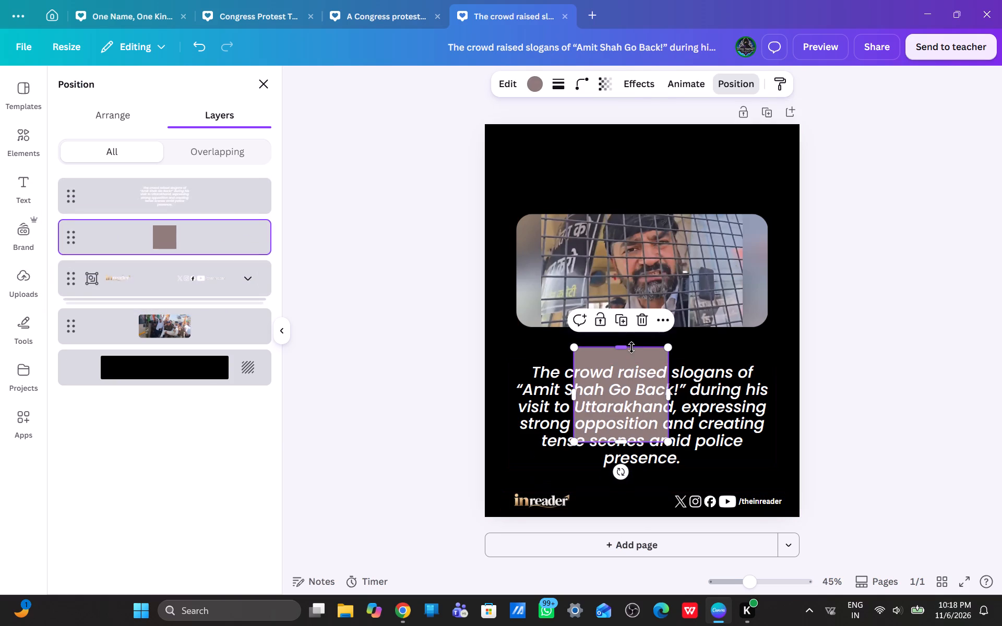
# Reposition and resize the square into a highlight bar about 584 px wide behind the words “Amit Shah Go Back!”.
pyautogui.click(633, 365)
pyautogui.moveTo(633, 357); pyautogui.dragTo(720, 328)
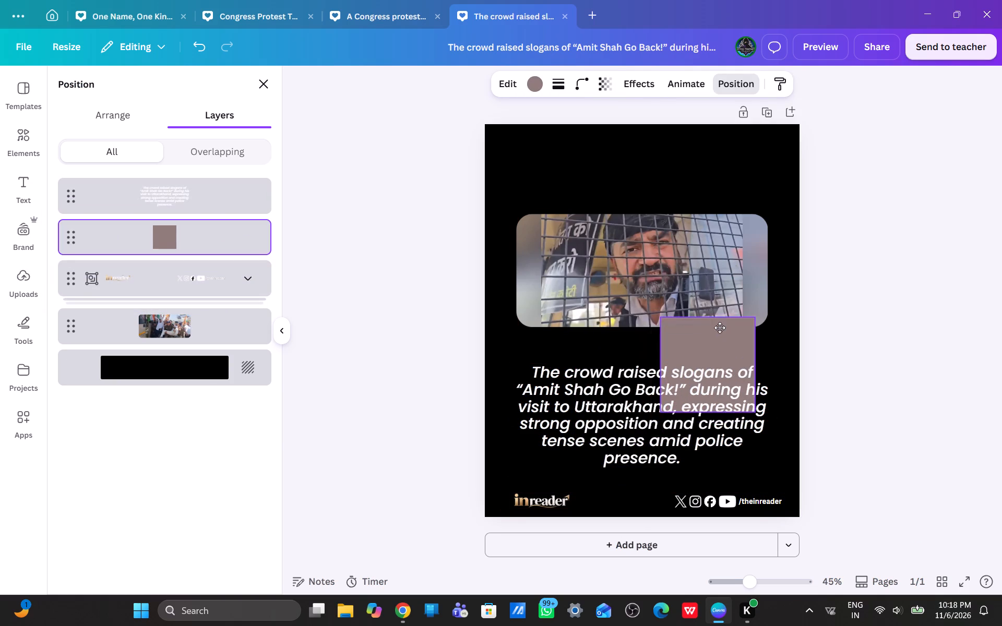
pyautogui.moveTo(720, 328); pyautogui.dragTo(572, 315)
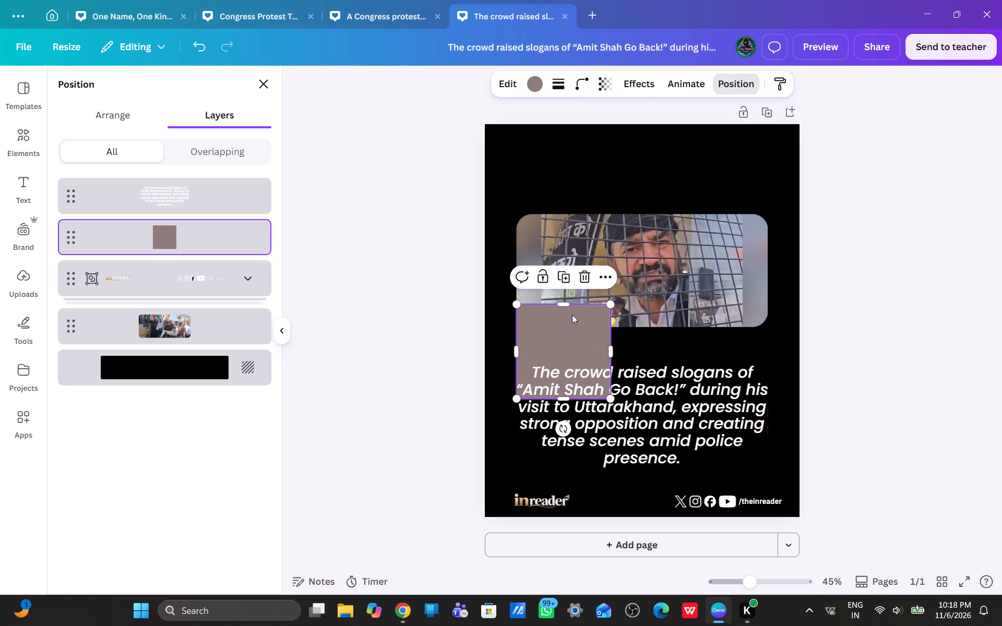
pyautogui.moveTo(565, 304); pyautogui.dragTo(544, 380)
pyautogui.moveTo(613, 403); pyautogui.dragTo(675, 402)
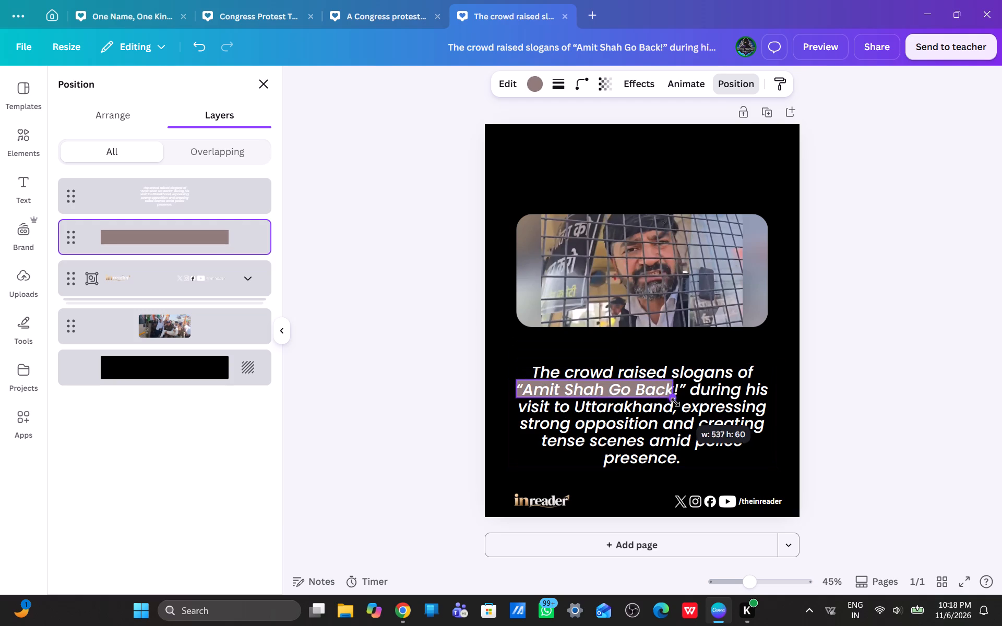
pyautogui.moveTo(675, 402); pyautogui.dragTo(690, 403)
pyautogui.click(689, 383)
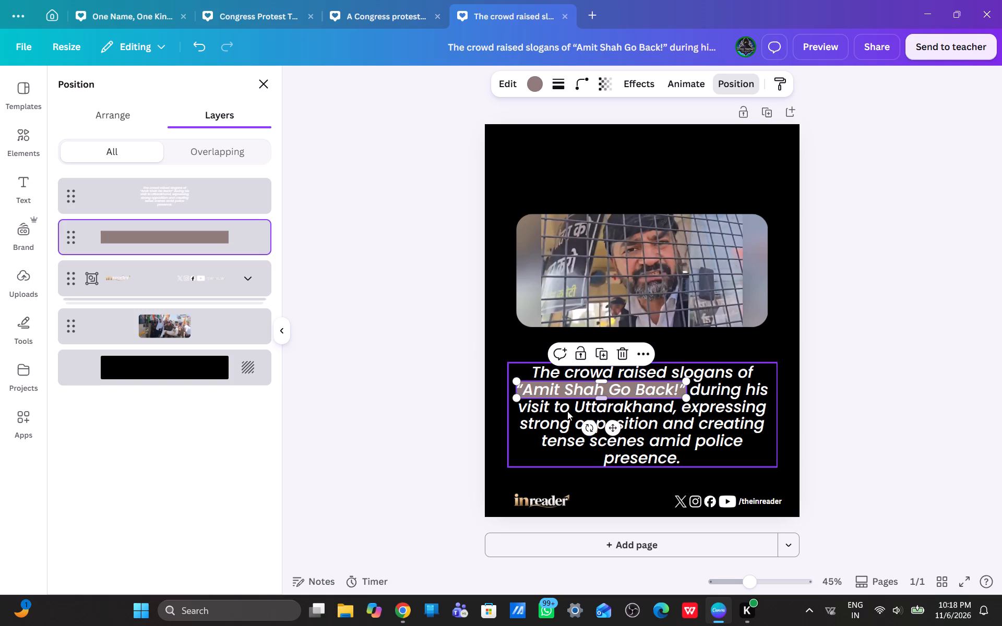
pyautogui.click(518, 400)
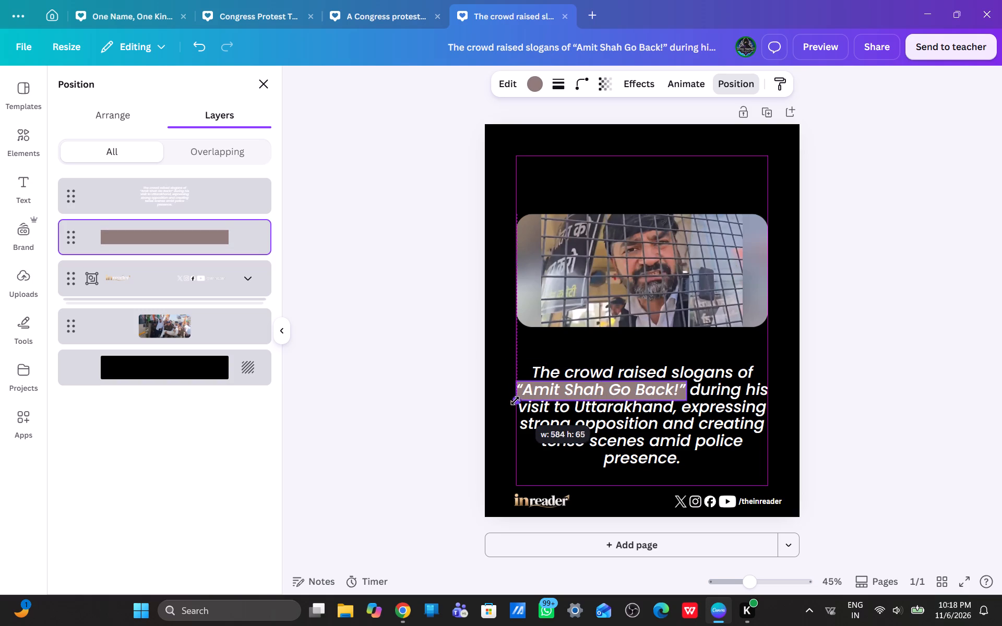
pyautogui.click(615, 430)
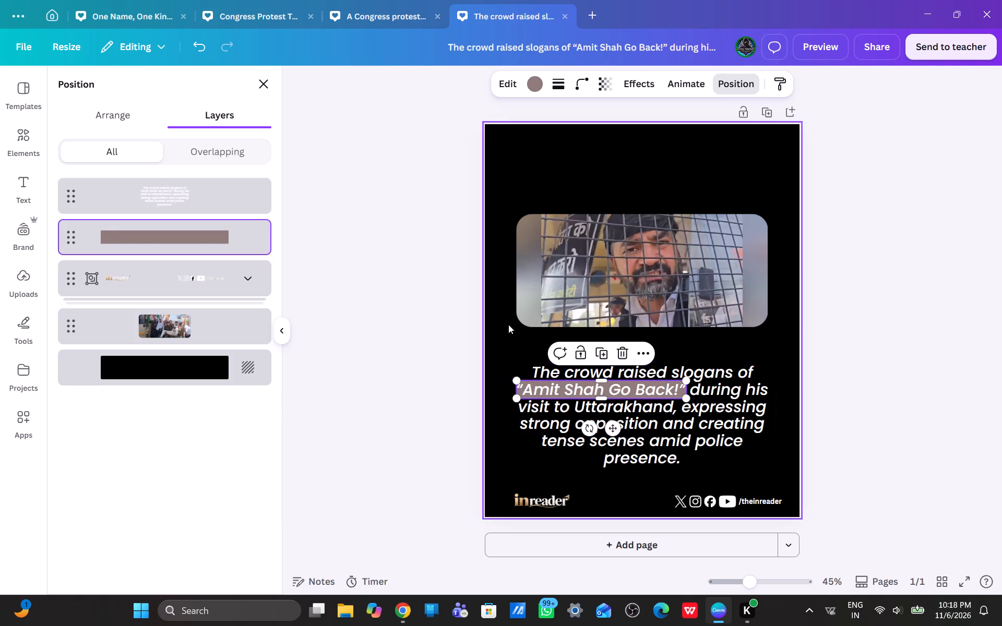
# Change the text colour of the words “Amit Shah Go Back!” in the slogan paragraph to black.
pyautogui.click(729, 434)
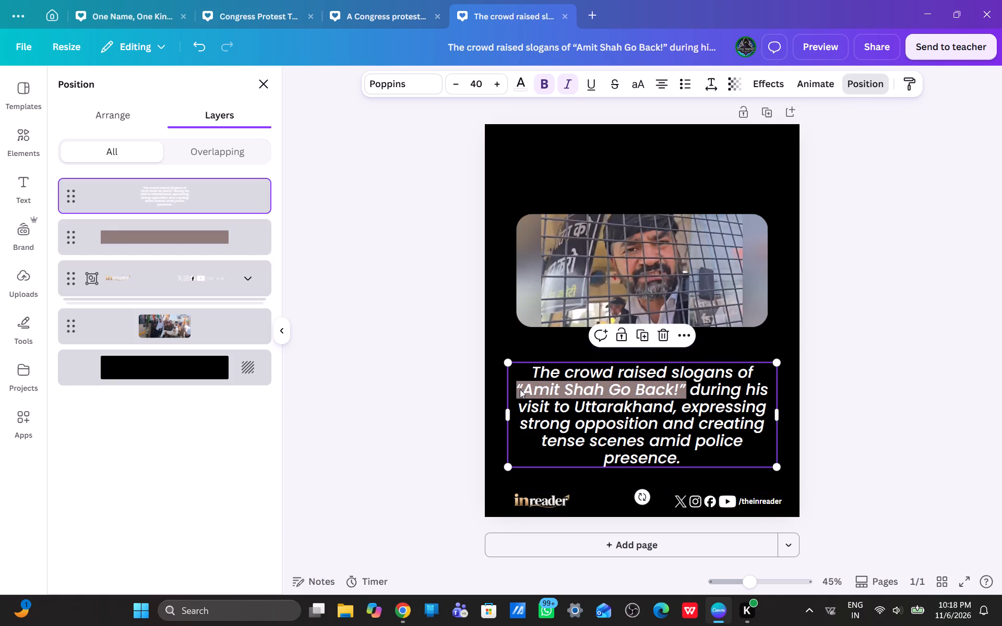
pyautogui.click(520, 389)
pyautogui.doubleClick(520, 389)
pyautogui.click(518, 390)
pyautogui.moveTo(518, 390); pyautogui.dragTo(682, 393)
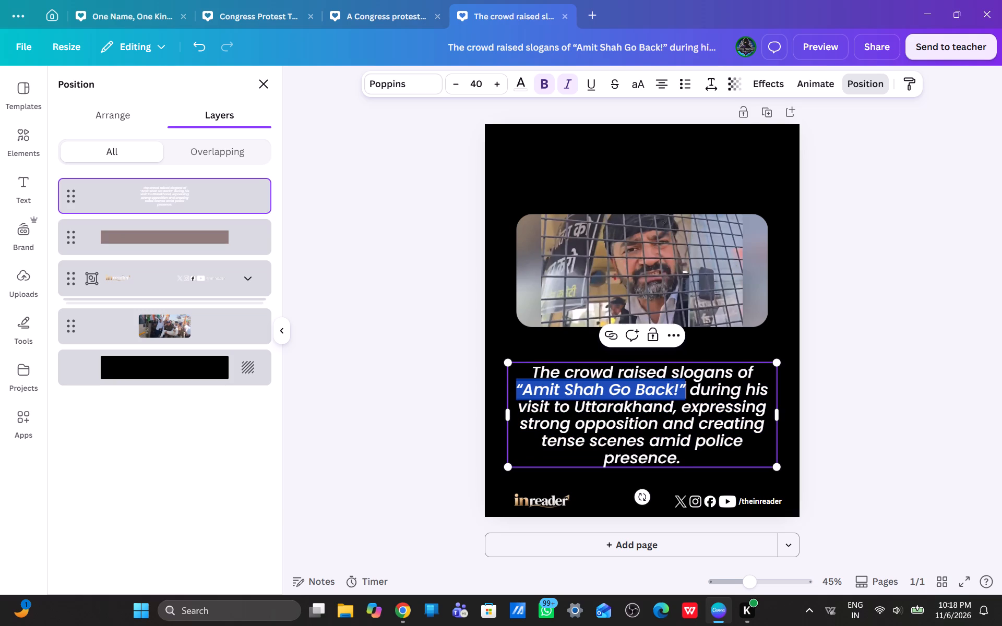
pyautogui.click(518, 89)
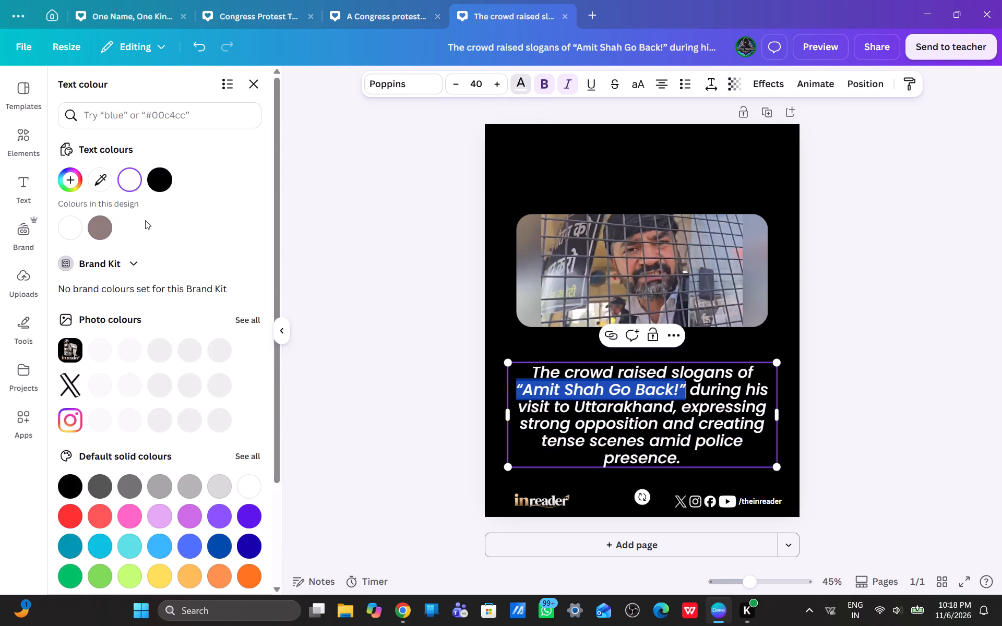
pyautogui.click(168, 181)
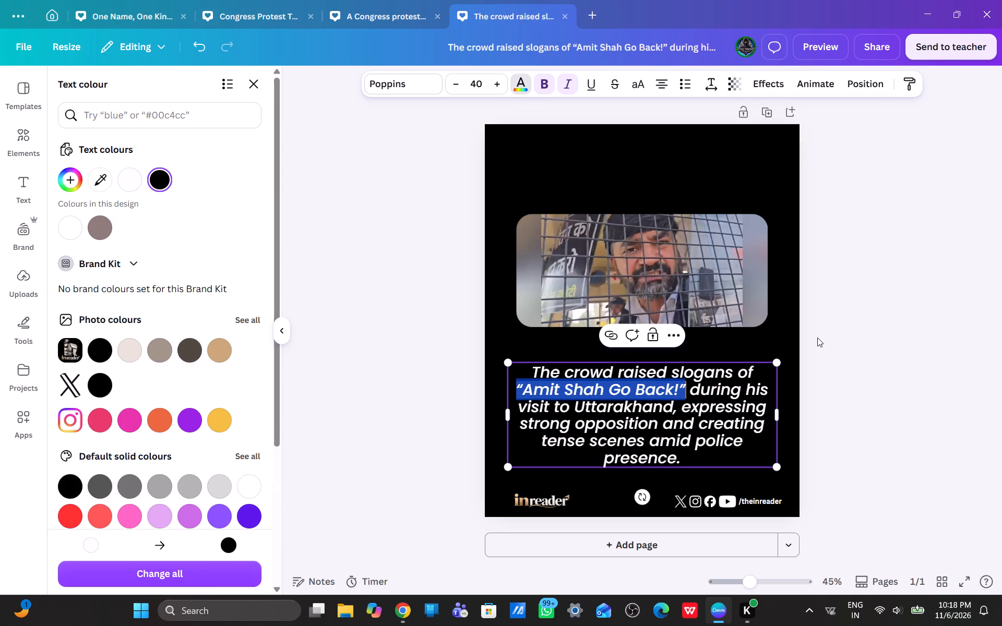
pyautogui.click(821, 337)
pyautogui.click(841, 345)
# Recolour the highlight bar behind “Amit Shah Go Back!” to white.
pyautogui.click(625, 433)
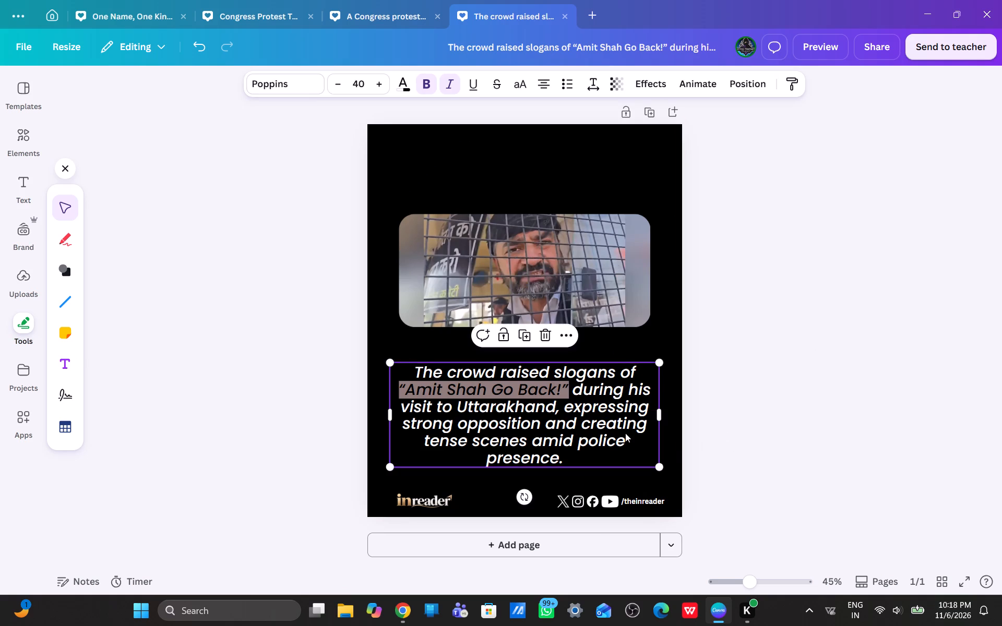
pyautogui.click(748, 88)
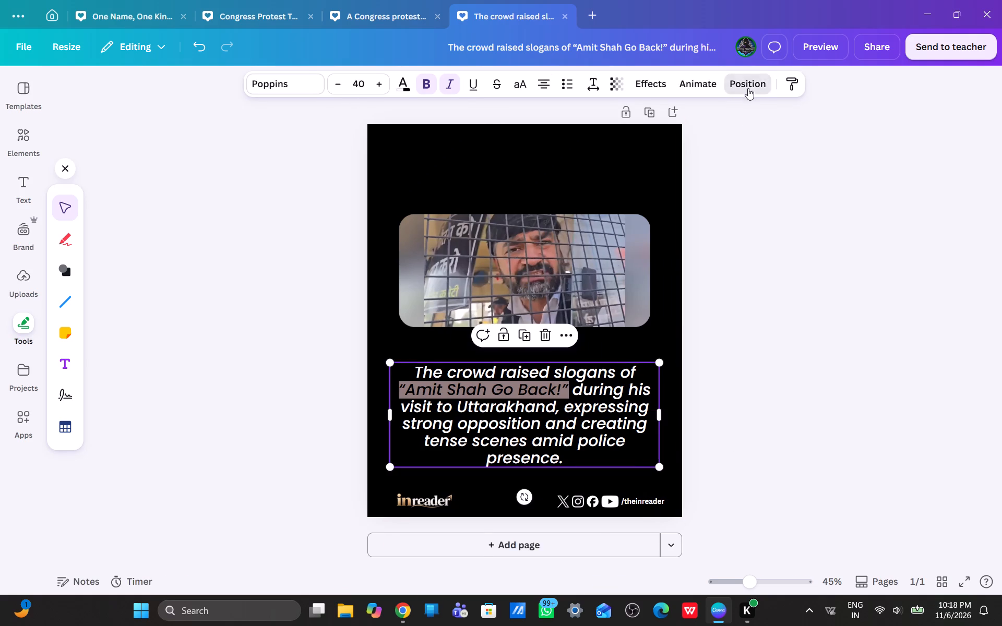
pyautogui.click(107, 240)
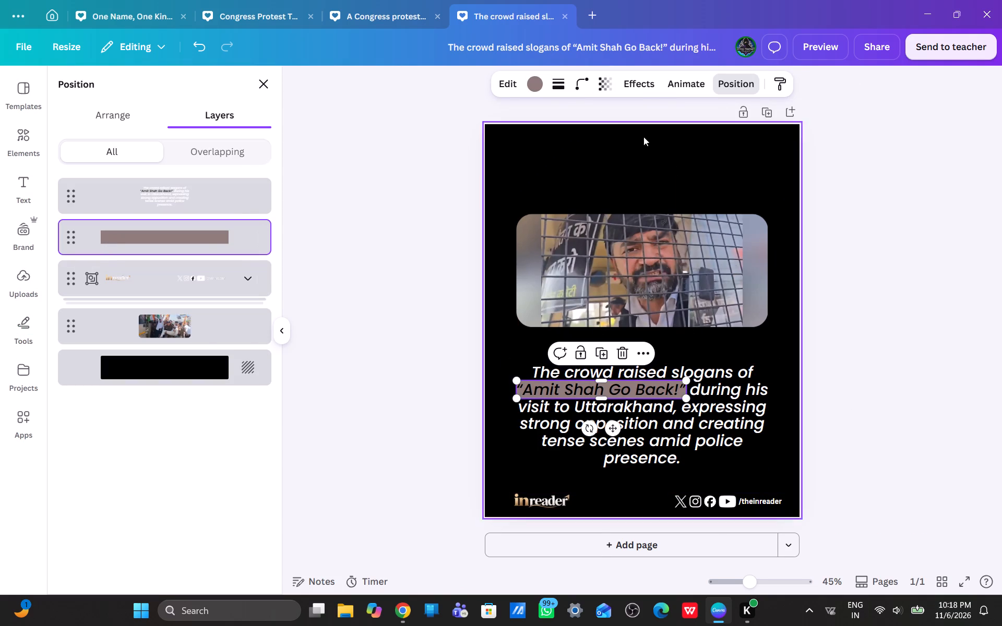
pyautogui.click(537, 75)
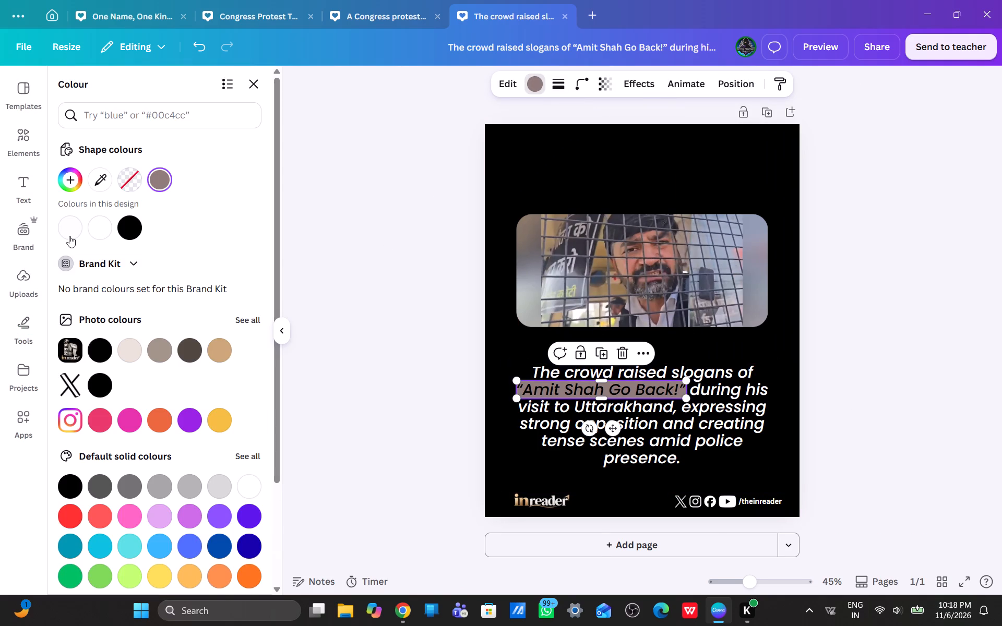
pyautogui.click(59, 234)
pyautogui.click(930, 401)
pyautogui.click(805, 404)
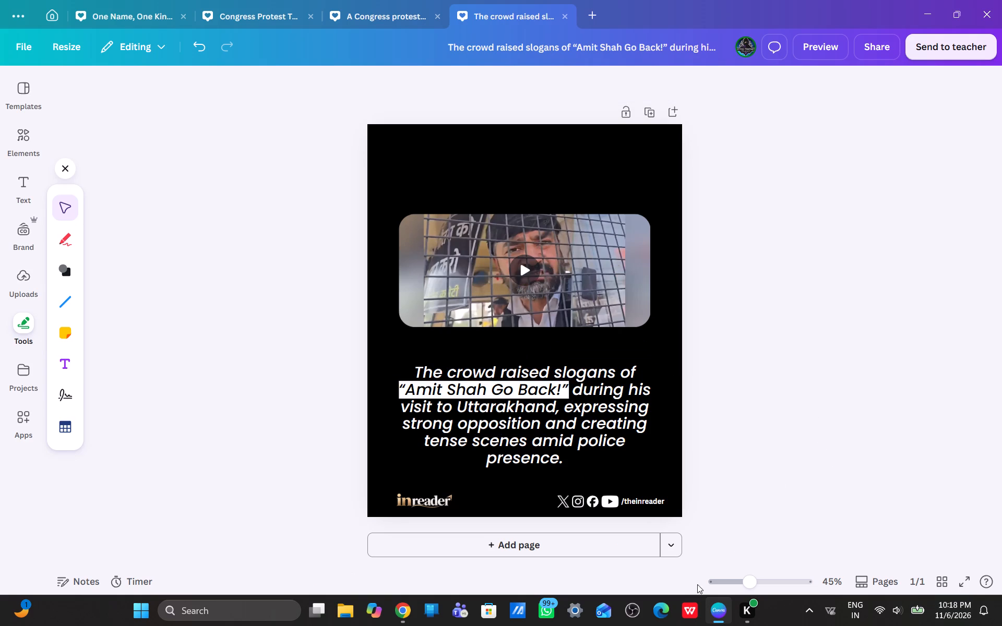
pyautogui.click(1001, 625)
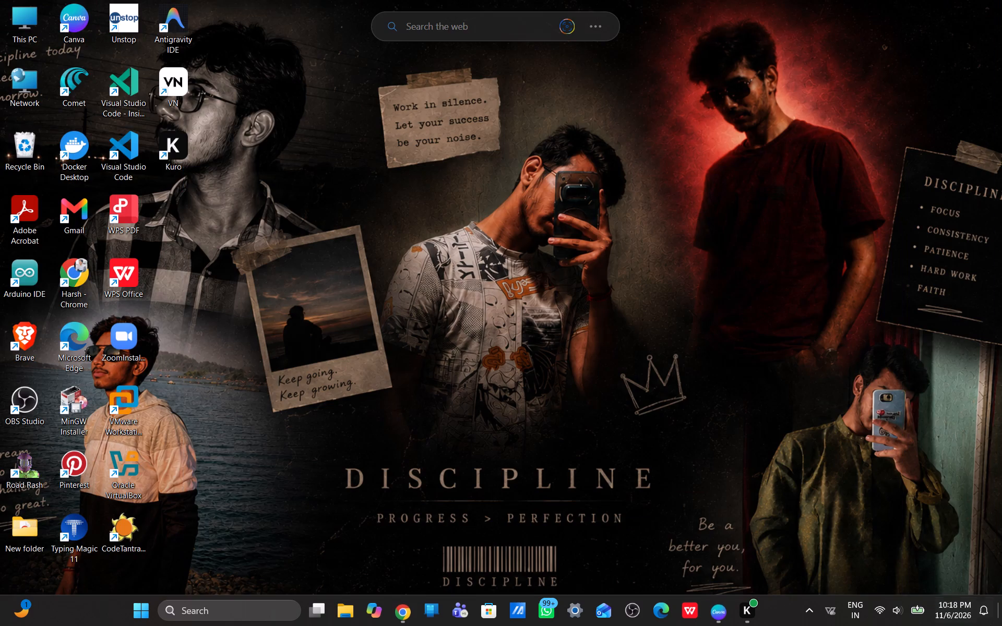
# Switch to Canva and create a new blank Instagram Post (4:5) design.
pyautogui.click(725, 611)
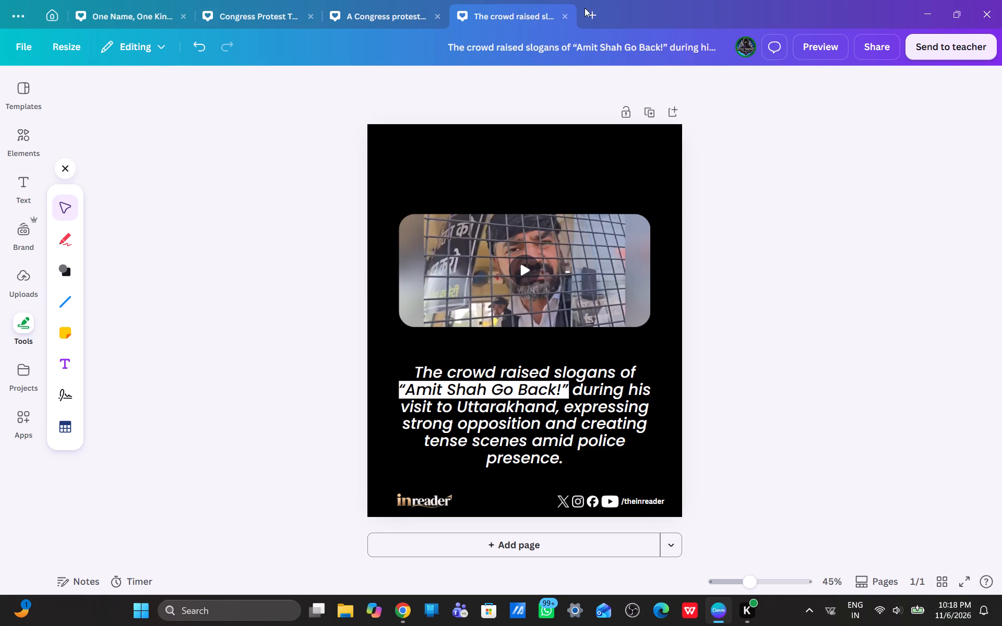
pyautogui.click(589, 8)
pyautogui.click(632, 290)
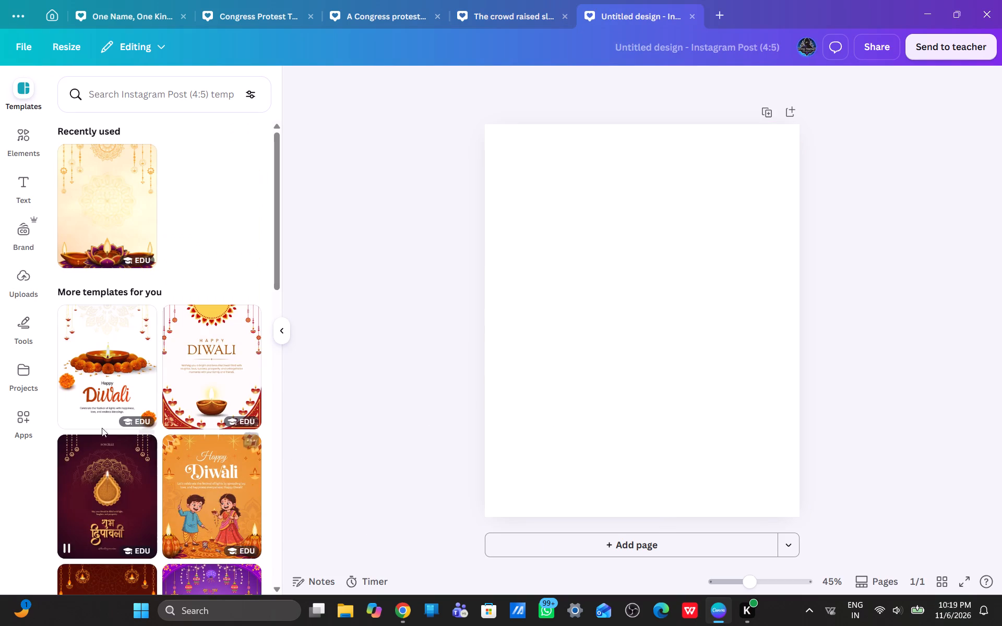
# Add the uploaded 27.2-second video of the crowd beside the buses to the blank page.
pyautogui.click(23, 282)
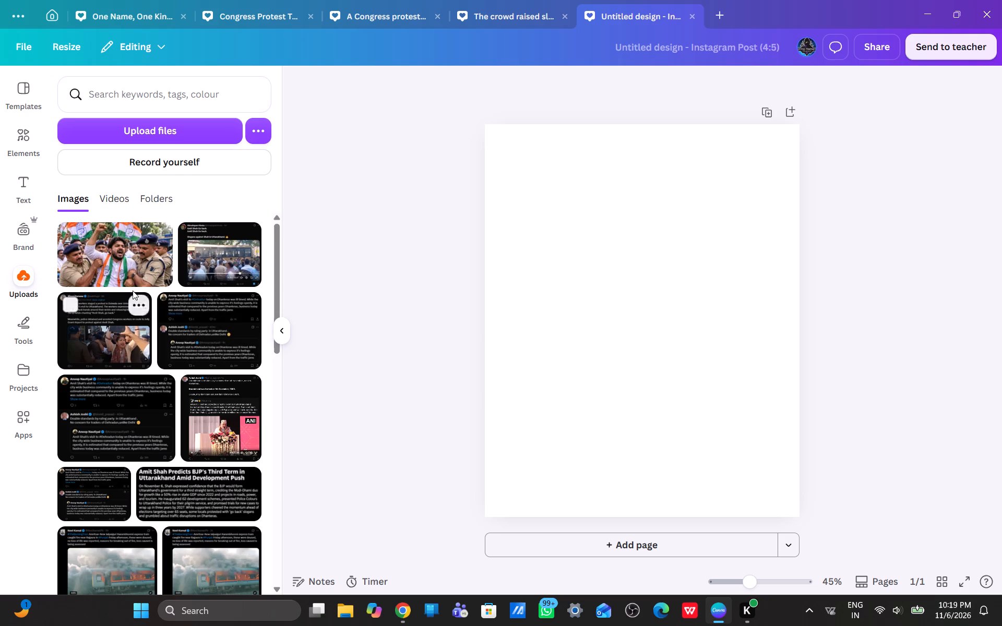
pyautogui.click(103, 202)
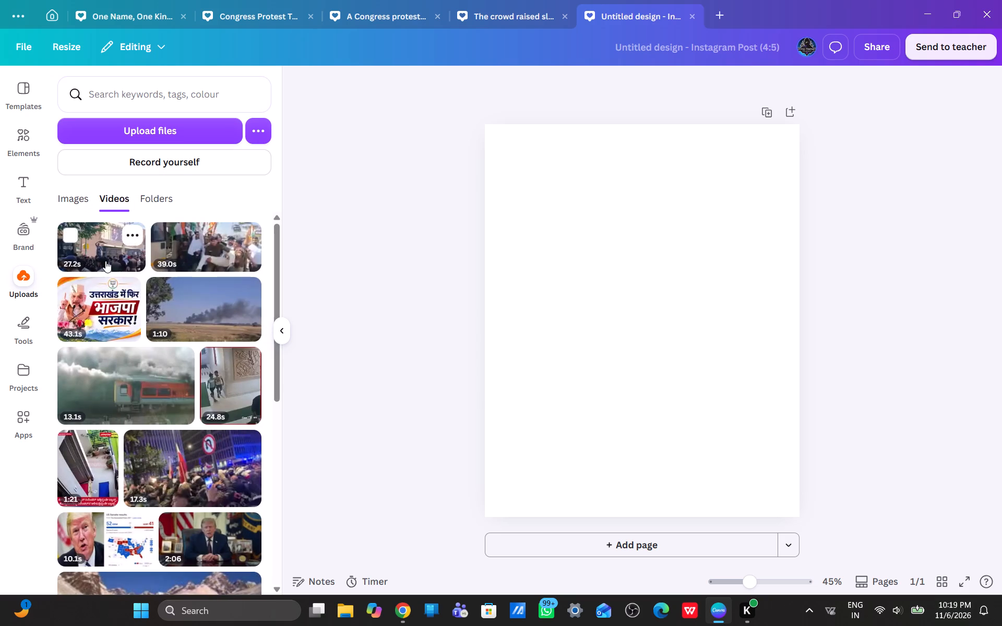
pyautogui.click(105, 261)
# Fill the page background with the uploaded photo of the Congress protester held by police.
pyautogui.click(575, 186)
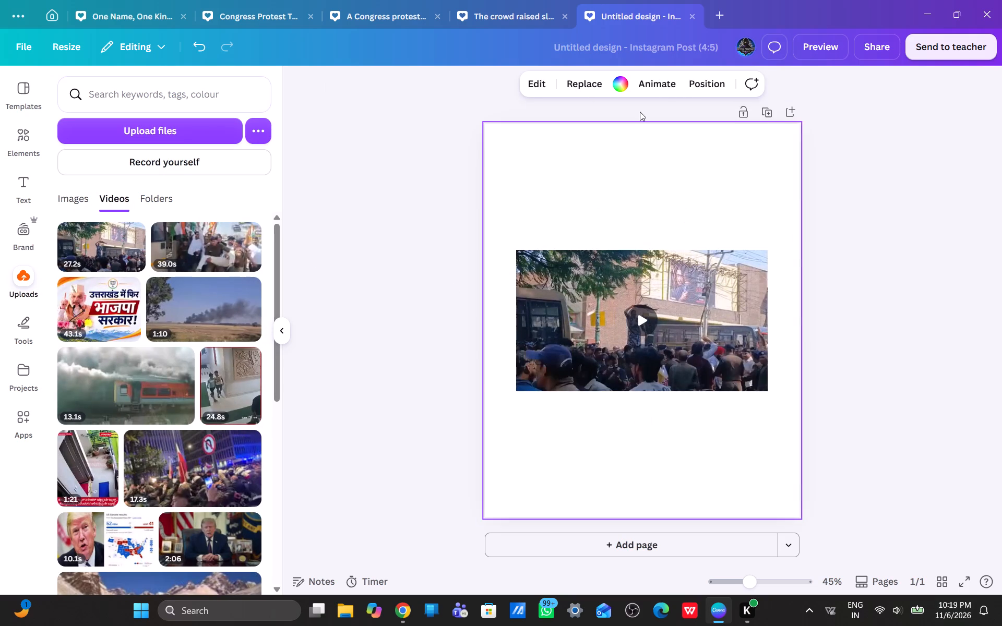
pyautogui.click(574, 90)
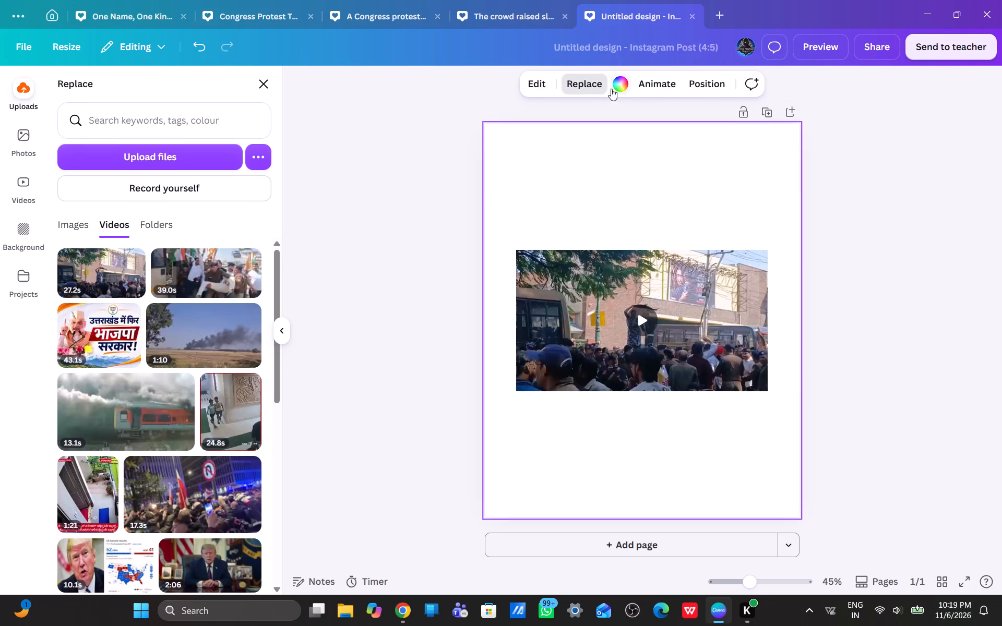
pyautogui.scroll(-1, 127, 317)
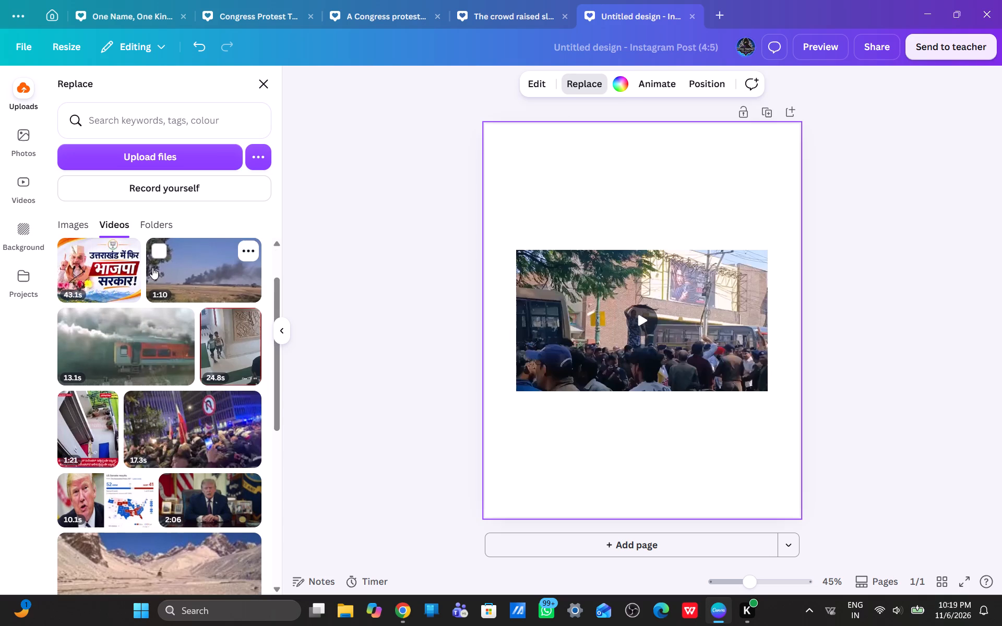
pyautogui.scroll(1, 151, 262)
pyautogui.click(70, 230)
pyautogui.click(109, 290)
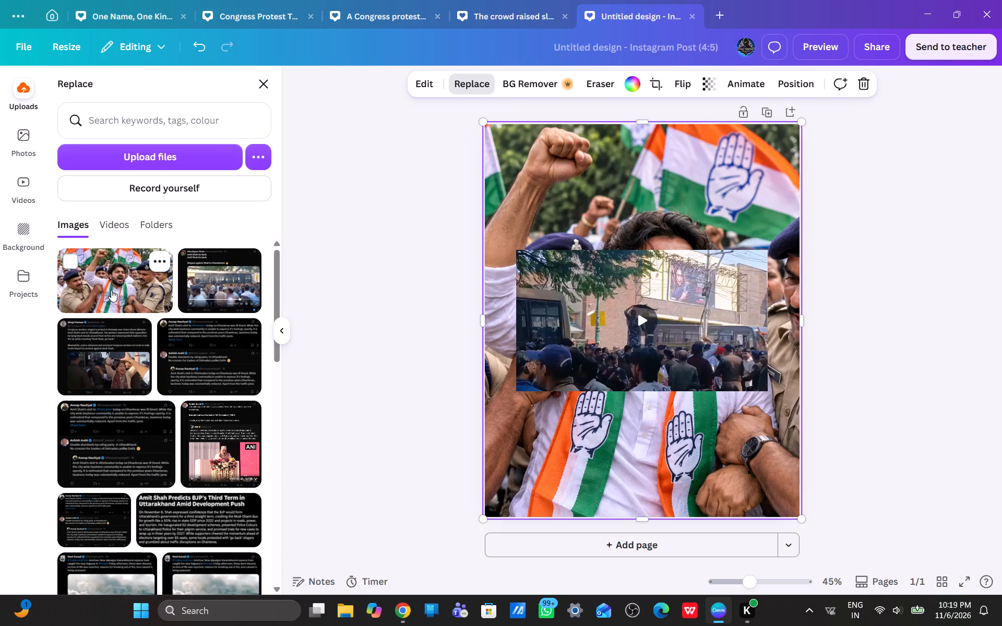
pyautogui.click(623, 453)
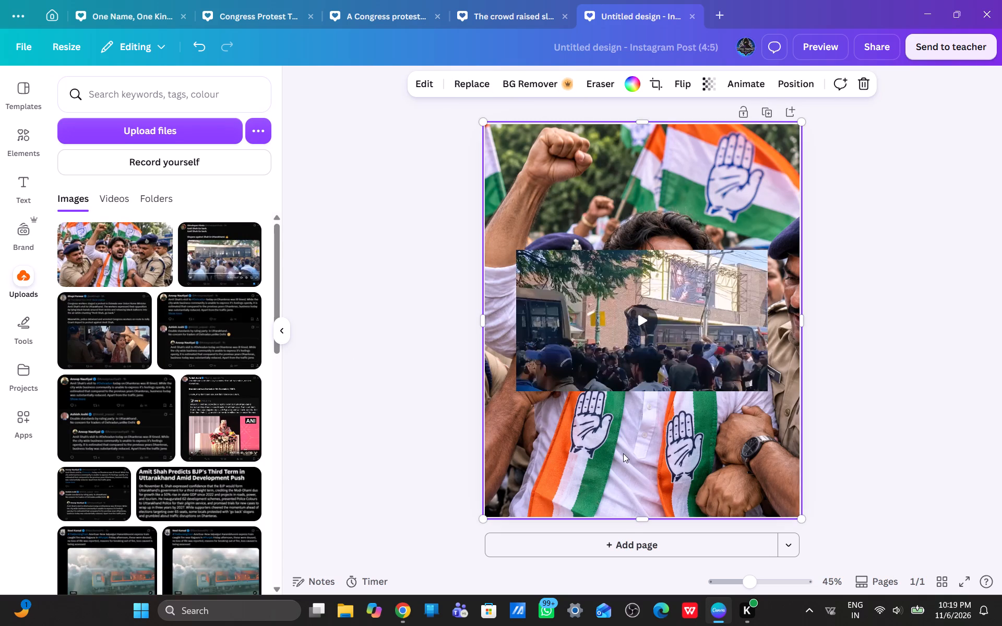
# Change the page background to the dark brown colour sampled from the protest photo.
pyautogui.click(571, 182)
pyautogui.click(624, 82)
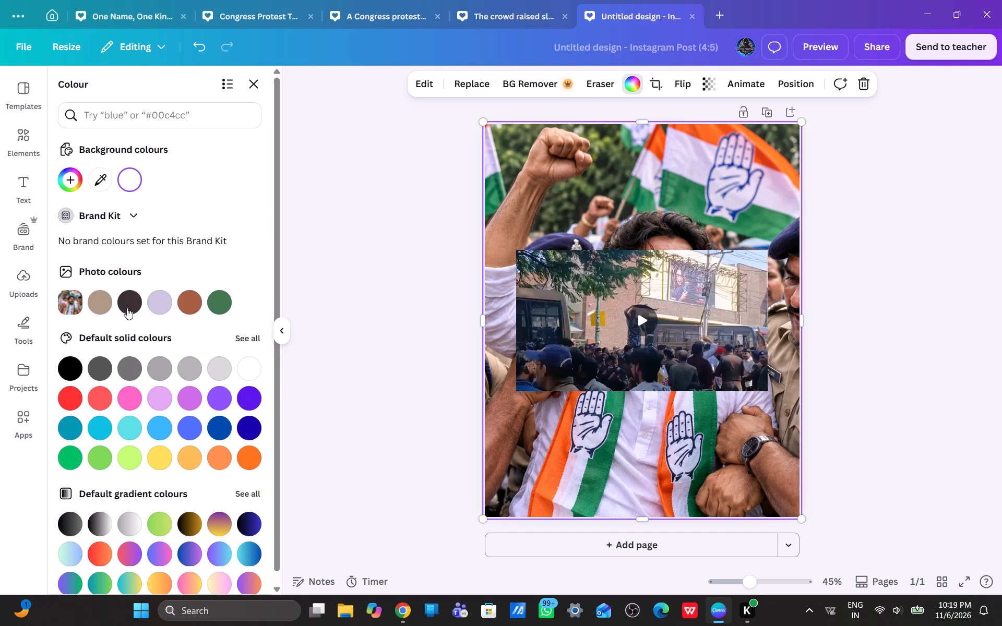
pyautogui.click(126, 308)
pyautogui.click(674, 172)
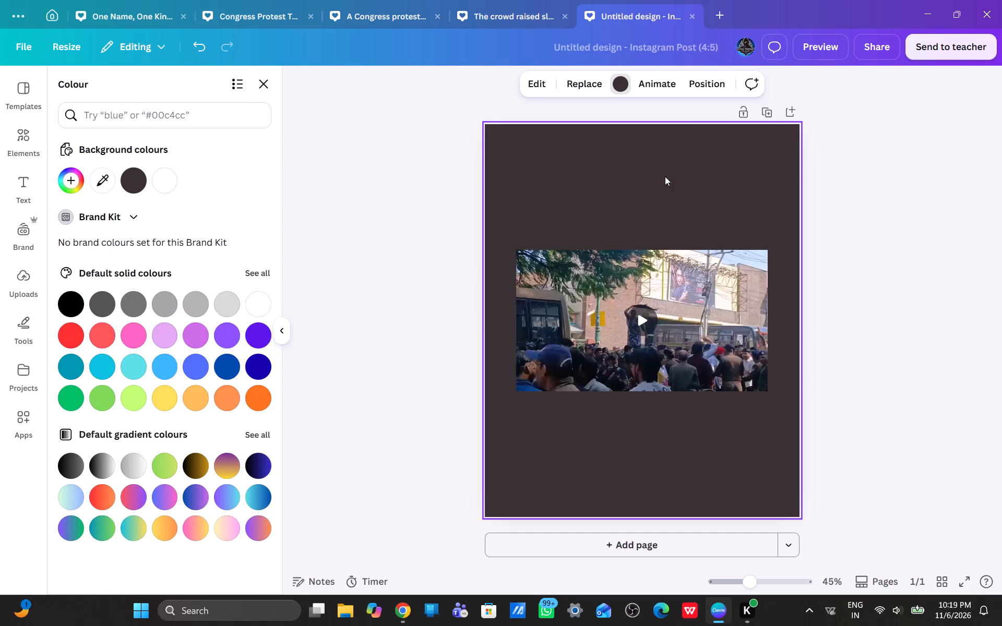
# Set the page background colour to black.
pyautogui.click(652, 188)
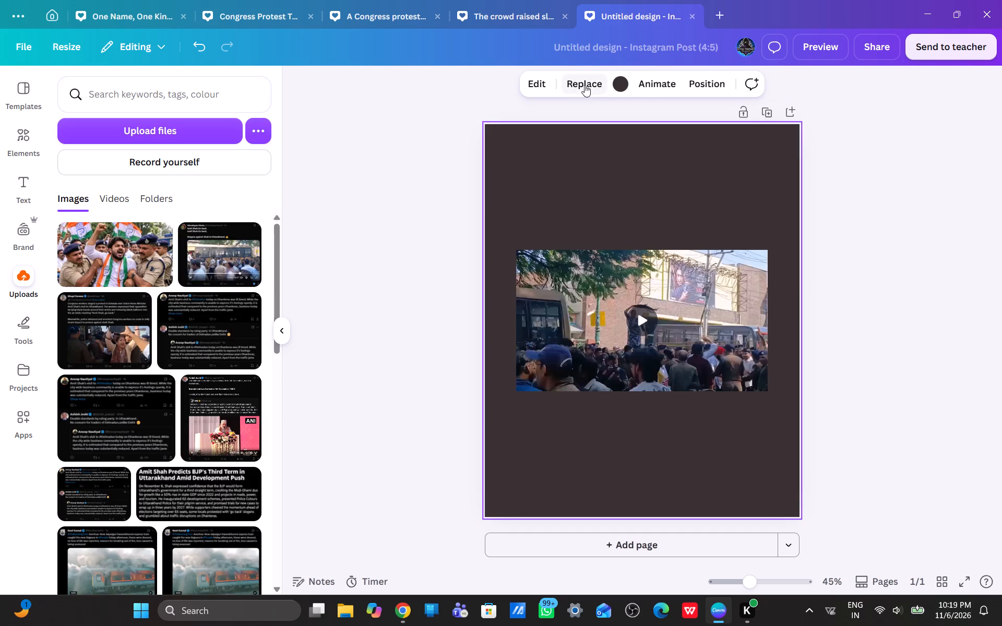
pyautogui.click(615, 78)
pyautogui.click(63, 305)
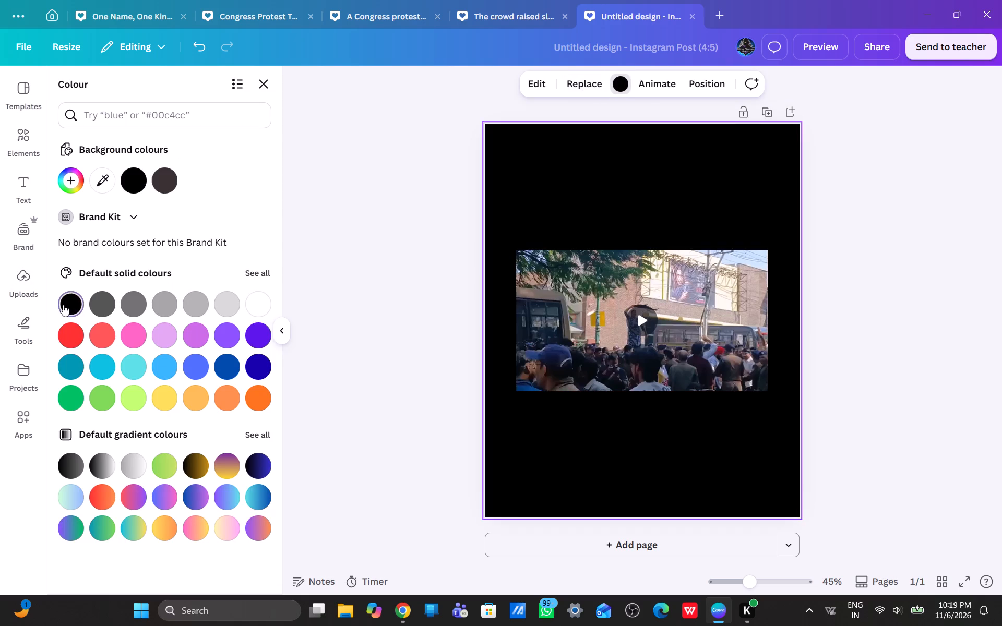
# Set the crowd video's corner rounding to 100.
pyautogui.click(599, 315)
pyautogui.click(740, 87)
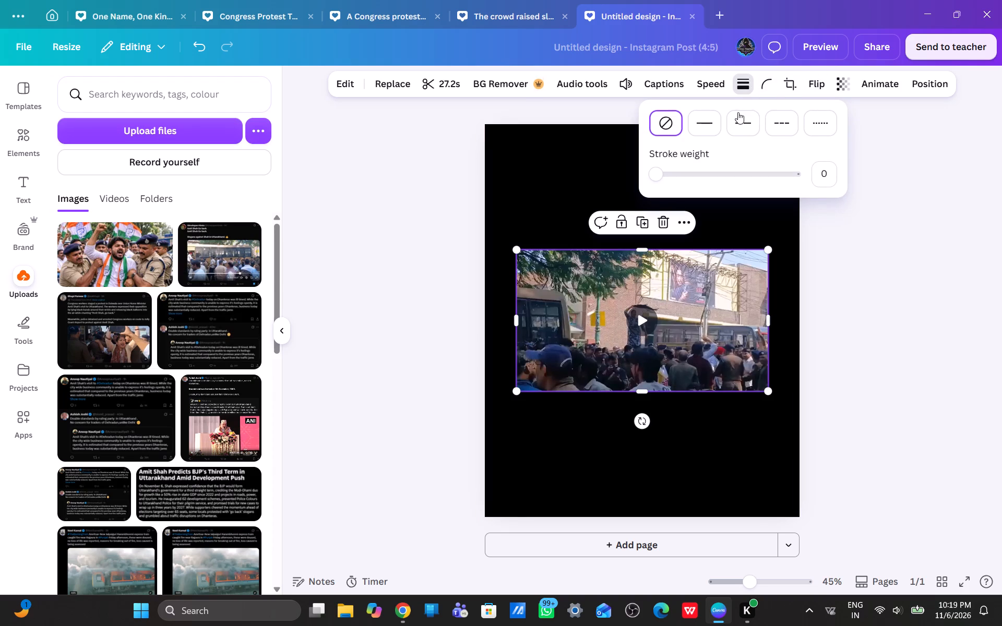
pyautogui.click(760, 82)
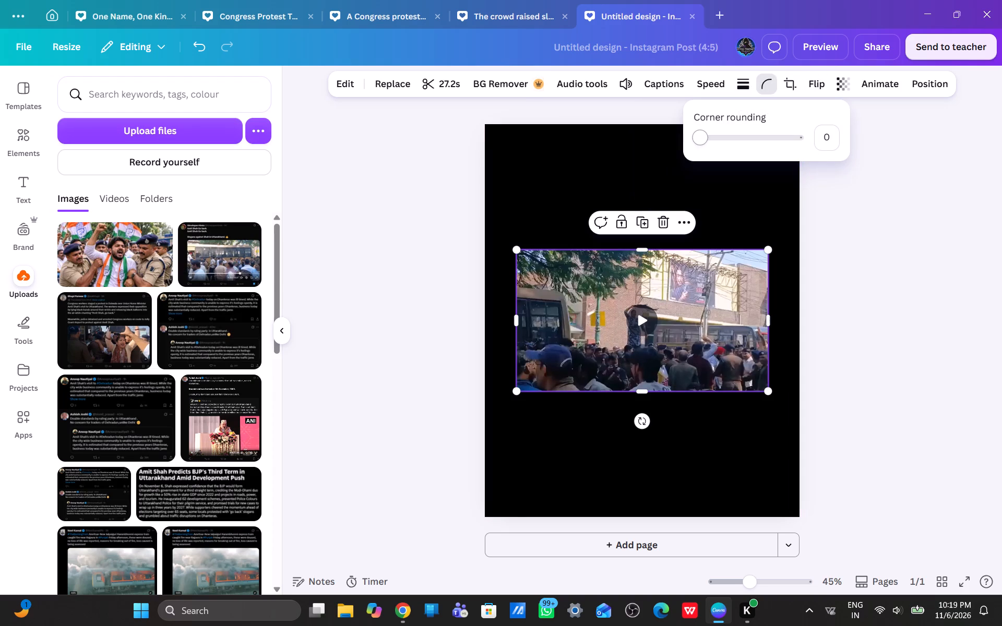
pyautogui.moveTo(705, 134); pyautogui.dragTo(858, 149)
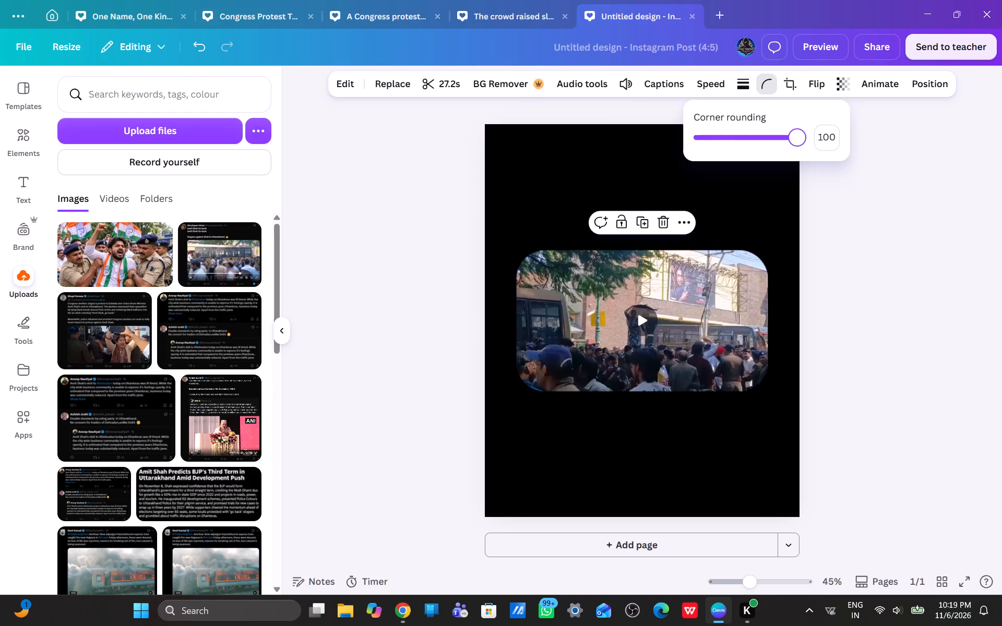
pyautogui.moveTo(858, 149); pyautogui.dragTo(781, 160)
# Move the crowd video straight up into the upper-middle part of the page.
pyautogui.moveTo(707, 350); pyautogui.dragTo(710, 300)
# Copy the inreader footer group from the “Amit Shah Go Back!” slogan design into the new crowd video design.
pyautogui.click(502, 4)
pyautogui.click(494, 15)
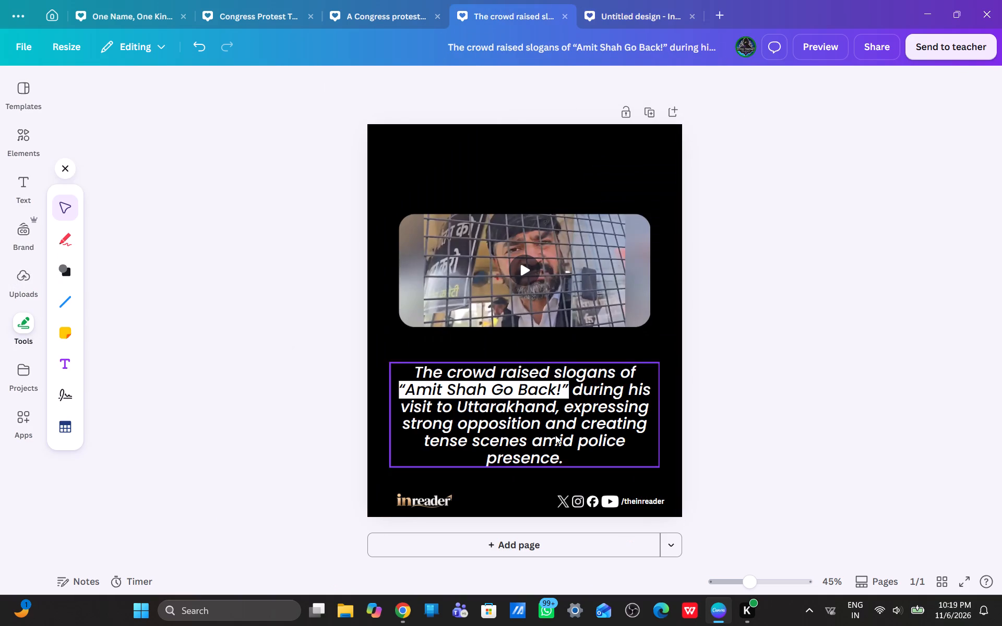
pyautogui.click(547, 499)
pyautogui.hotkey('ctrl', 'c')
pyautogui.click(627, 11)
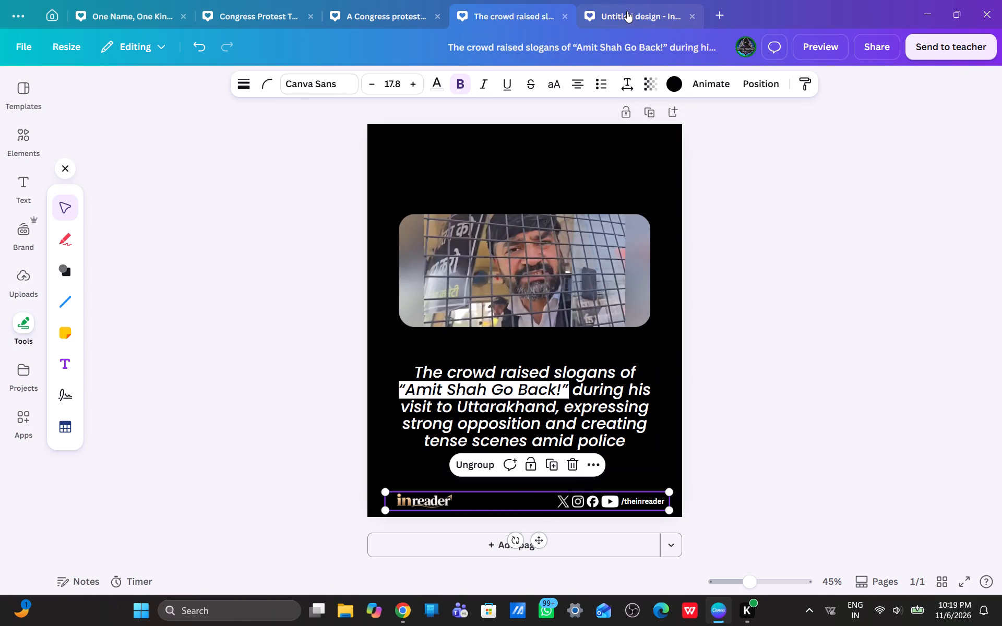
pyautogui.hotkey('ctrl', 'v')
pyautogui.click(886, 321)
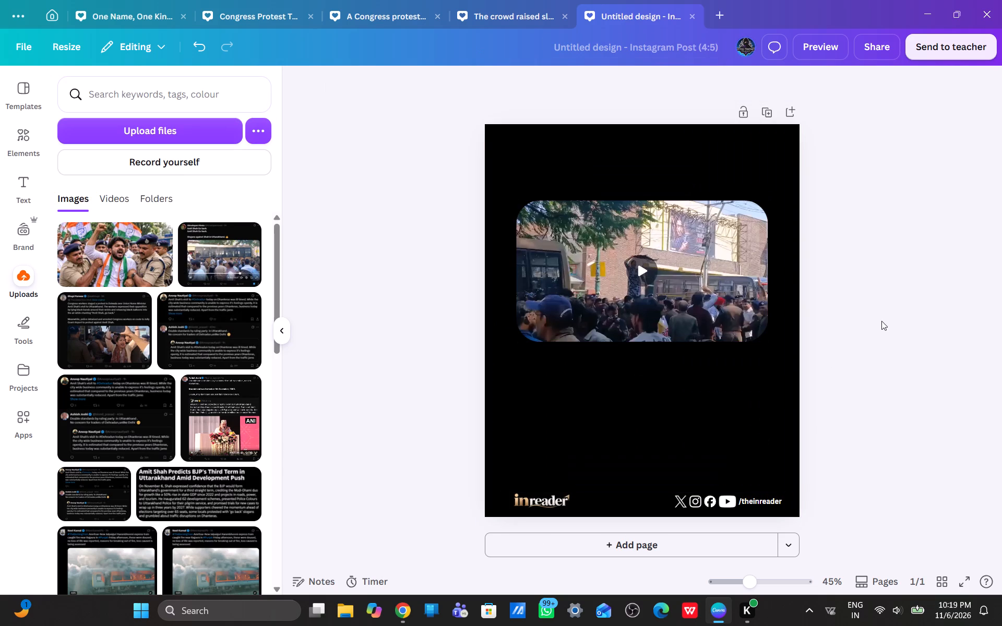
# Move the rounded crowd video down the black page, keeping it horizontally centred, to around the middle.
pyautogui.moveTo(709, 292); pyautogui.dragTo(710, 315)
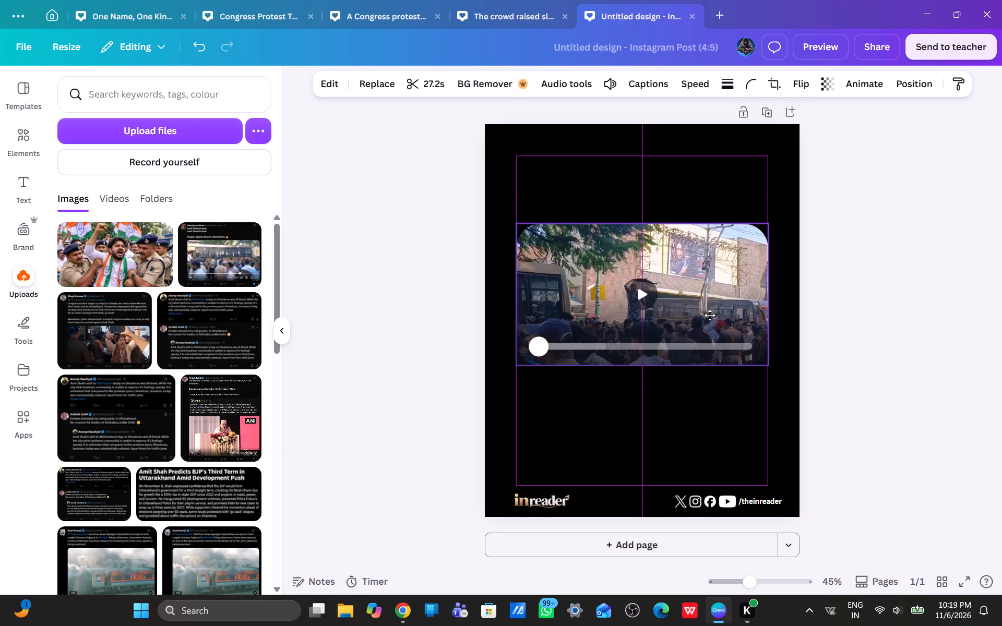
pyautogui.moveTo(710, 315); pyautogui.dragTo(710, 317)
pyautogui.click(854, 296)
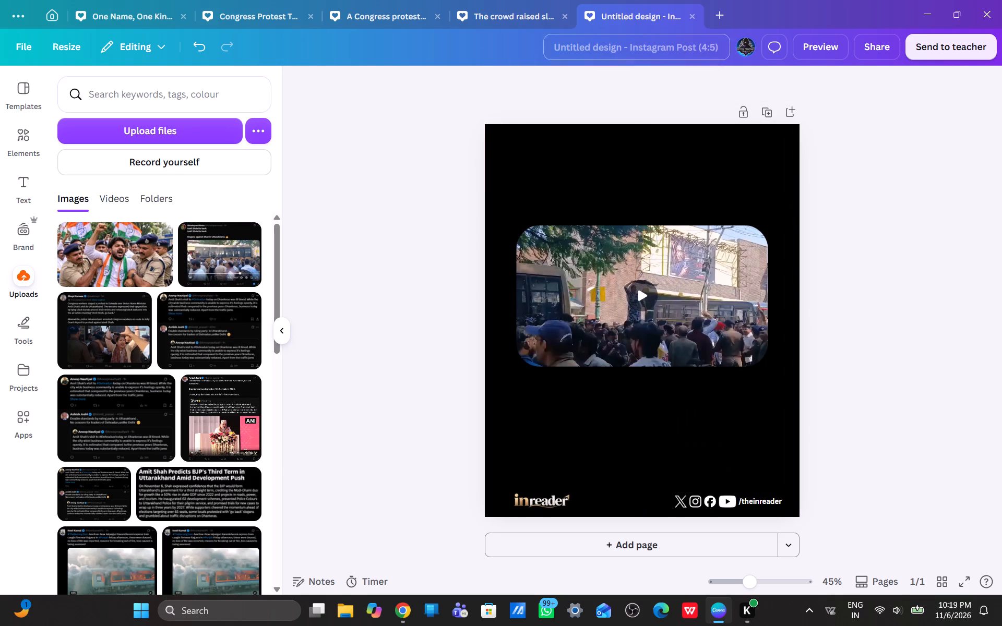
# Create another blank Instagram Post (4:5) design.
pyautogui.click(719, 21)
pyautogui.click(745, 279)
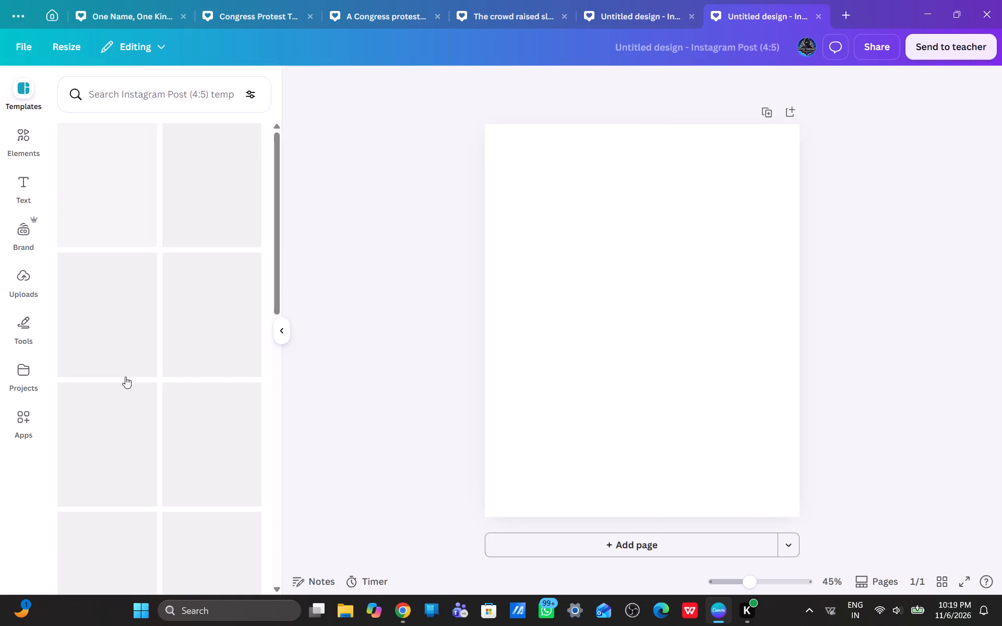
# Add the uploaded screenshot of the post about Congress workers protesting in Doiwala to the blank page.
pyautogui.click(9, 182)
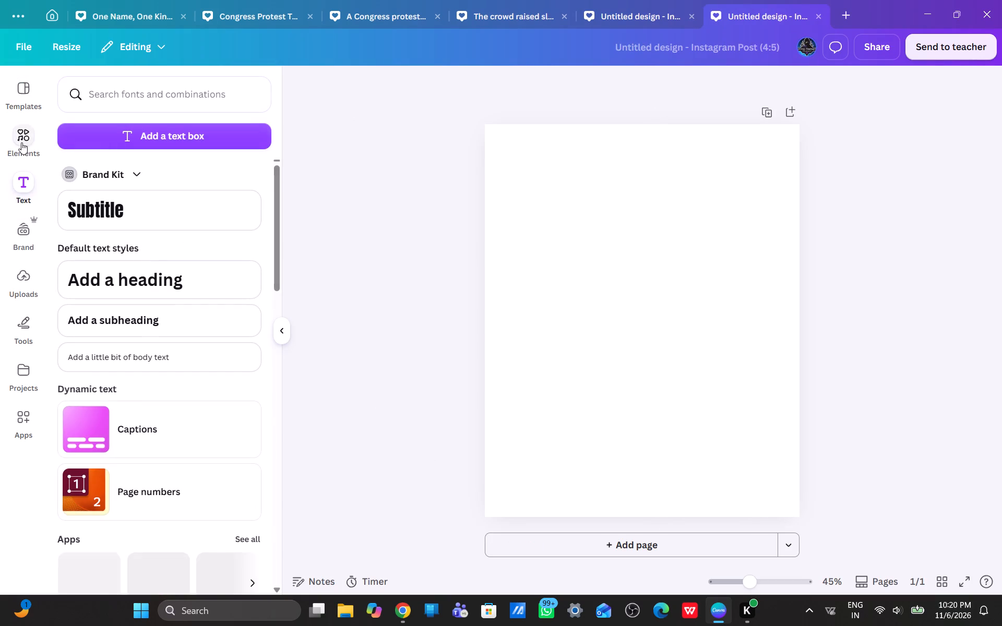
pyautogui.click(25, 147)
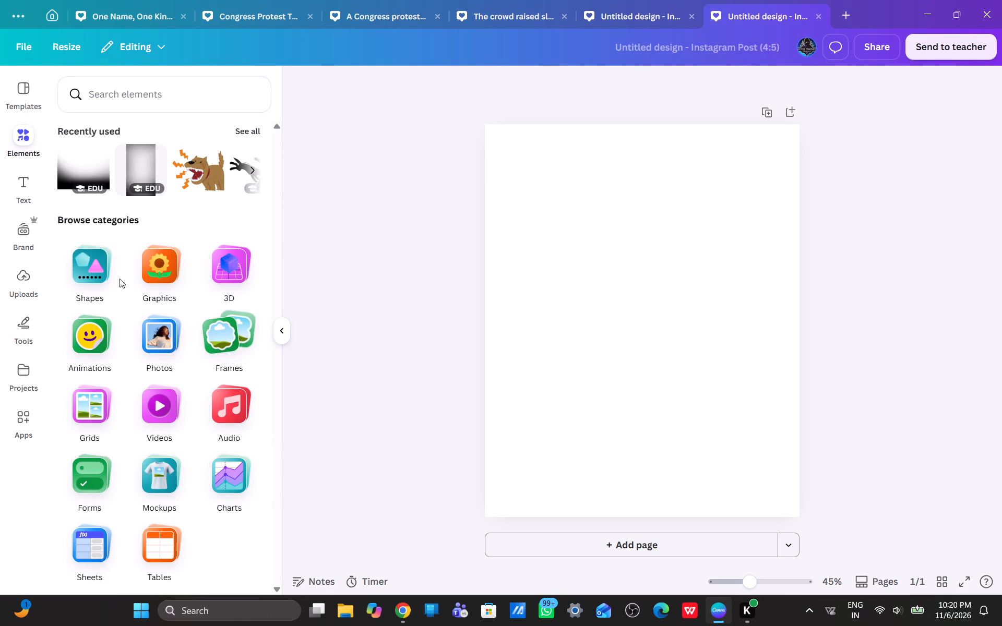
pyautogui.click(30, 272)
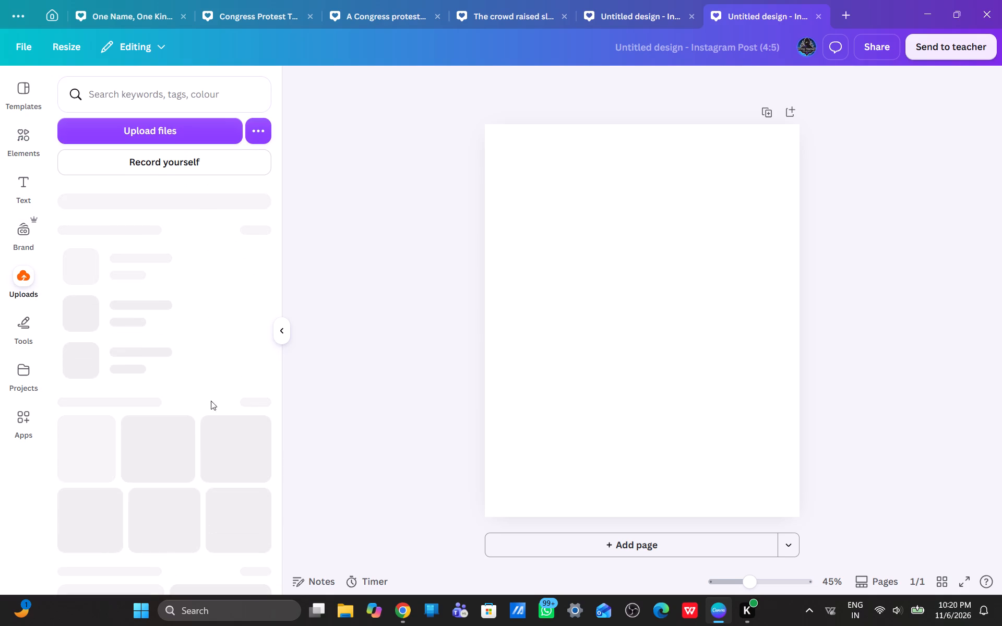
pyautogui.click(119, 198)
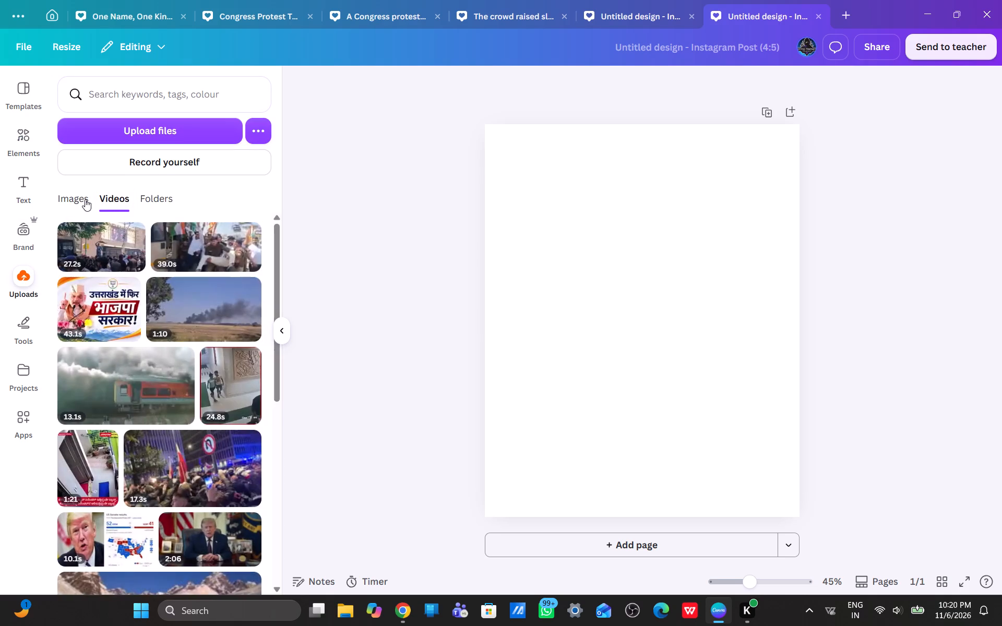
pyautogui.click(85, 199)
pyautogui.click(113, 360)
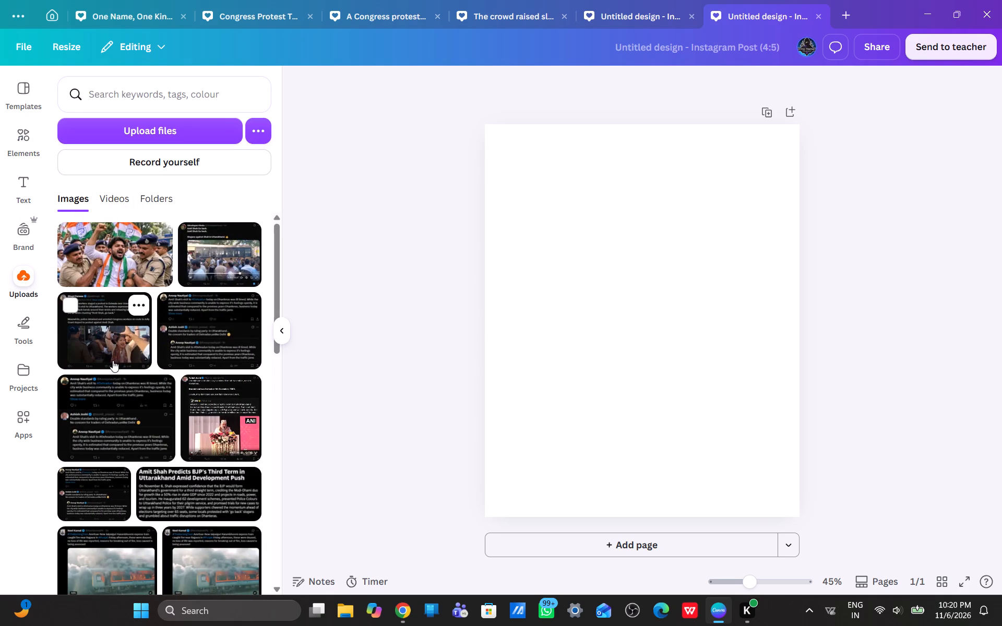
# Set the page background behind the Doiwala protest screenshot to solid black.
pyautogui.click(572, 154)
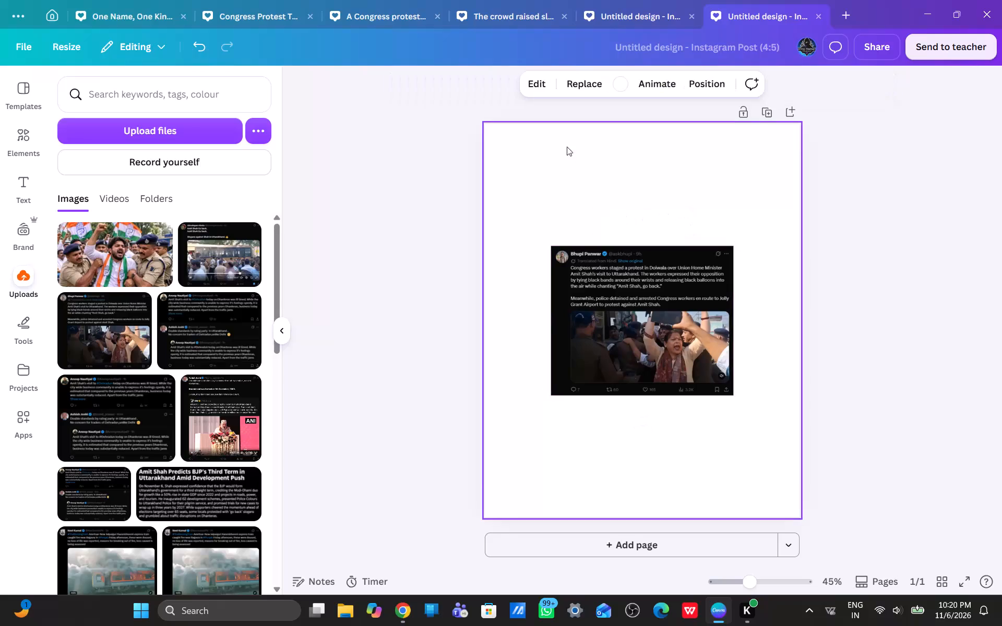
pyautogui.click(612, 78)
pyautogui.click(101, 301)
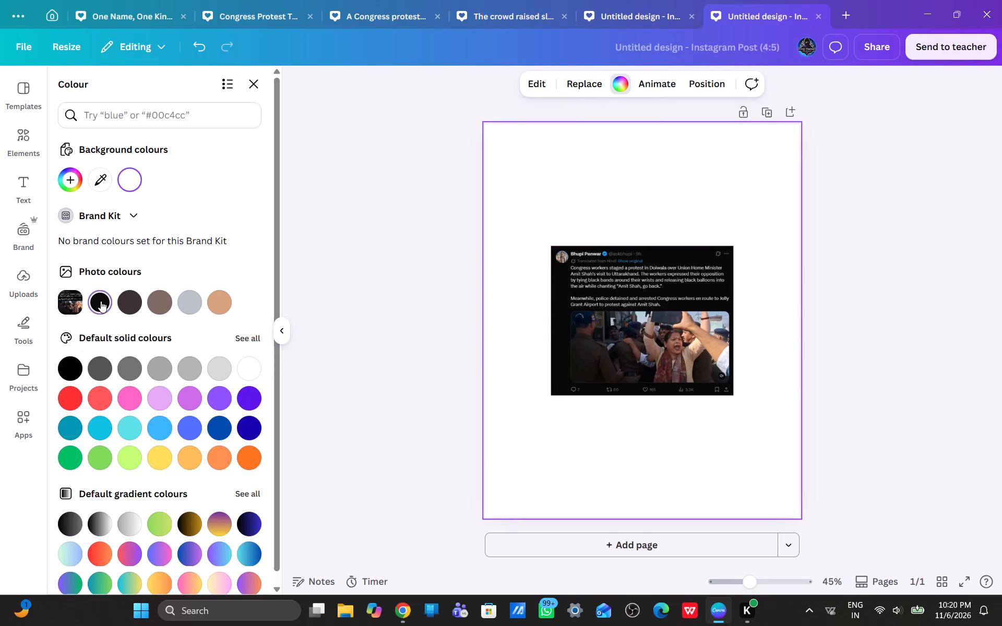
pyautogui.click(128, 185)
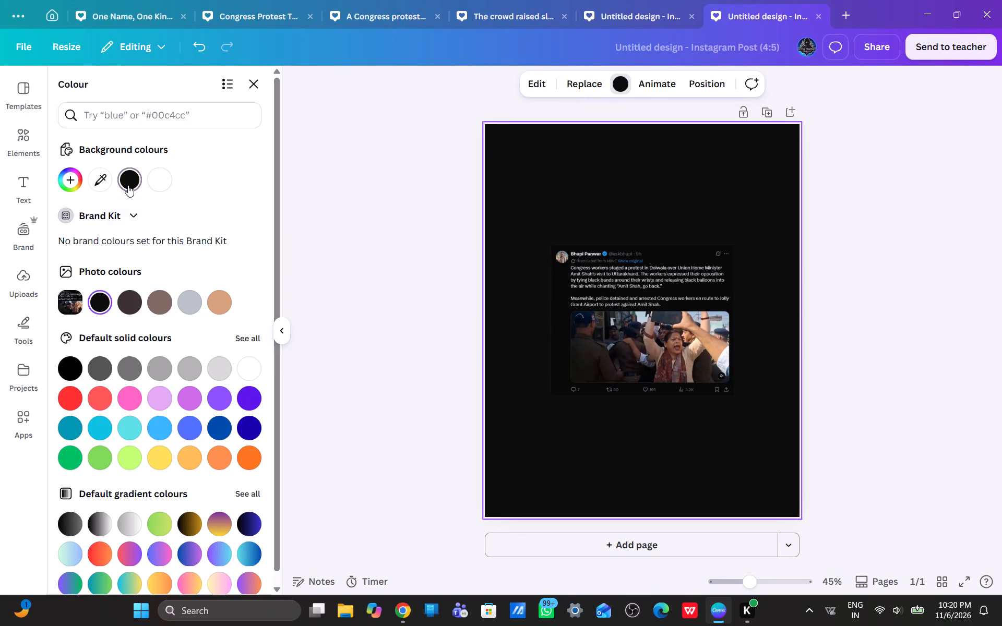
pyautogui.click(66, 369)
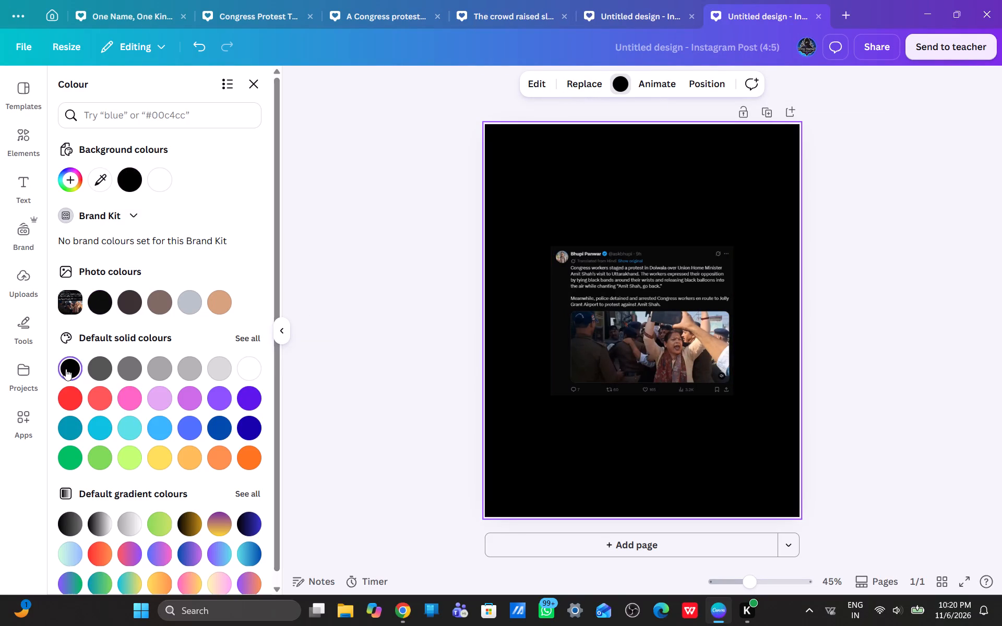
pyautogui.click(536, 416)
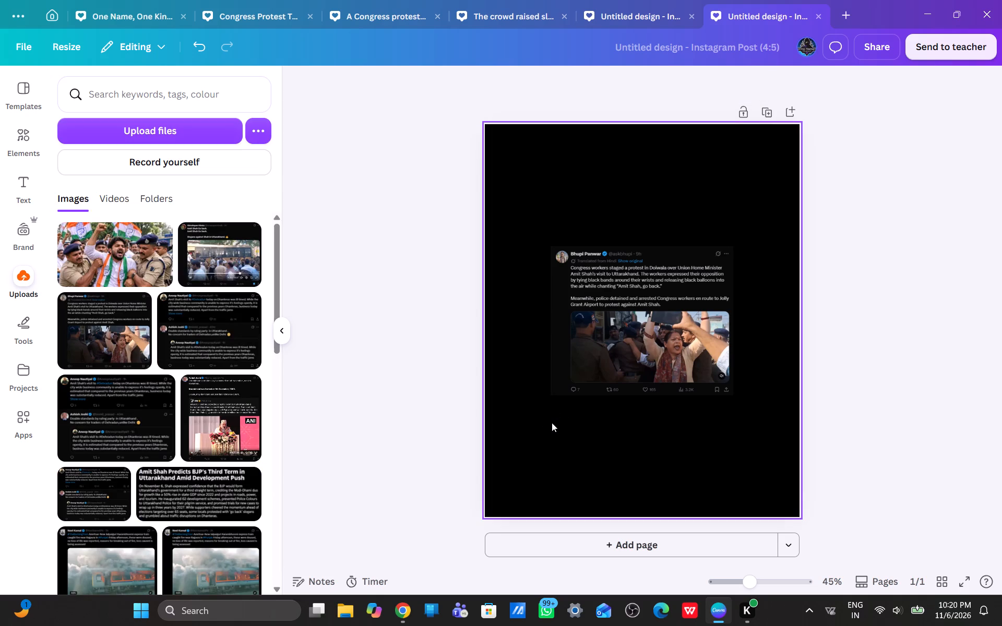
# Paste the copied inreader logo and /theinreader social handle footer onto the black Doiwala protest page.
pyautogui.hotkey('ctrl', 'v')
# Enlarge the Doiwala protest screenshot to about four fifths of the page width and roughly centre it horizontally above the footer.
pyautogui.click(595, 354)
pyautogui.moveTo(551, 398); pyautogui.dragTo(534, 414)
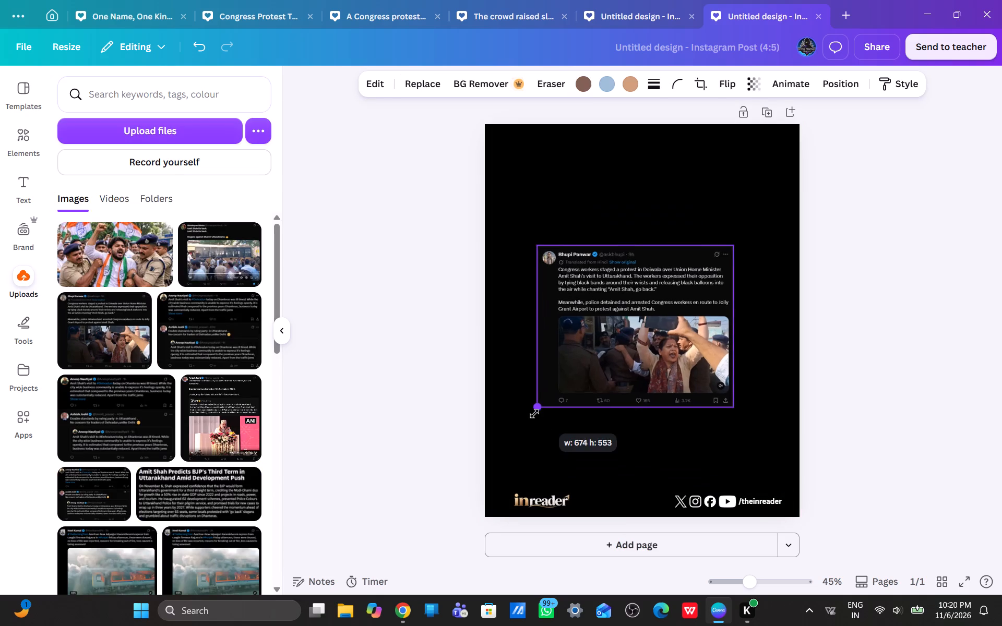
pyautogui.moveTo(534, 414); pyautogui.dragTo(515, 430)
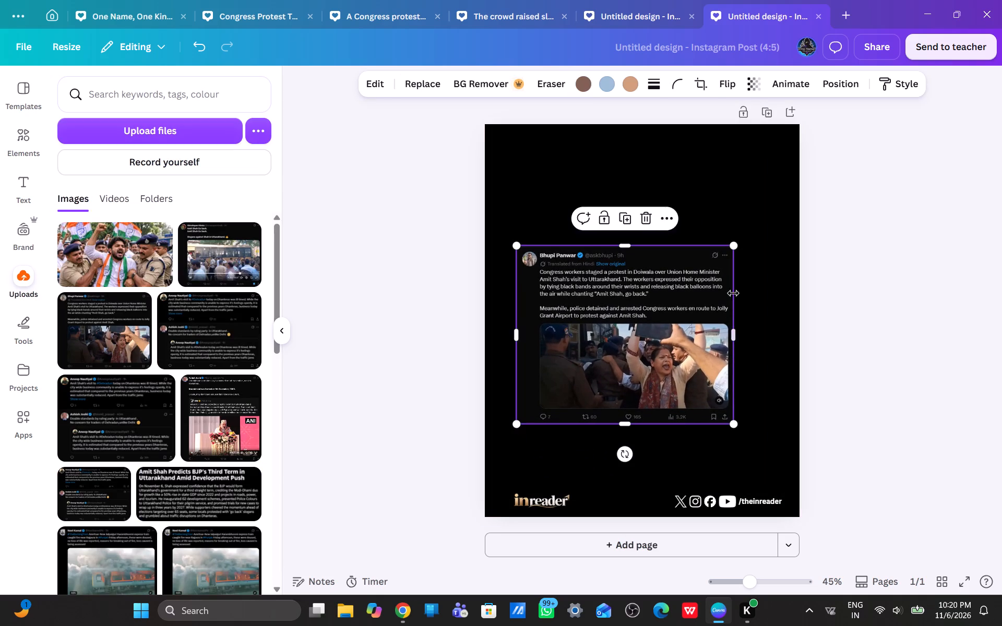
pyautogui.moveTo(734, 245); pyautogui.dragTo(760, 218)
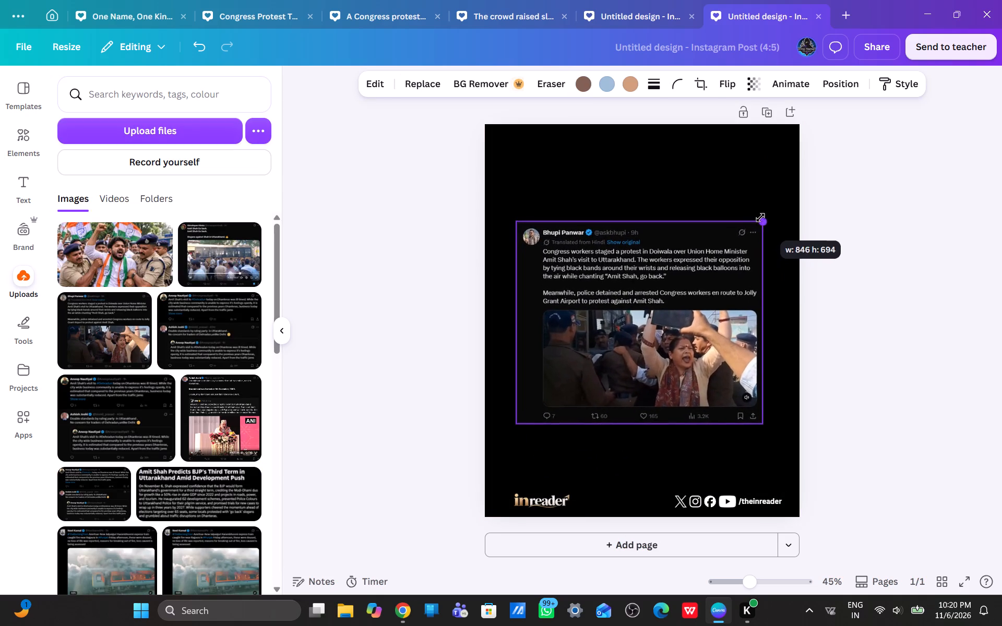
pyautogui.moveTo(760, 218); pyautogui.dragTo(765, 214)
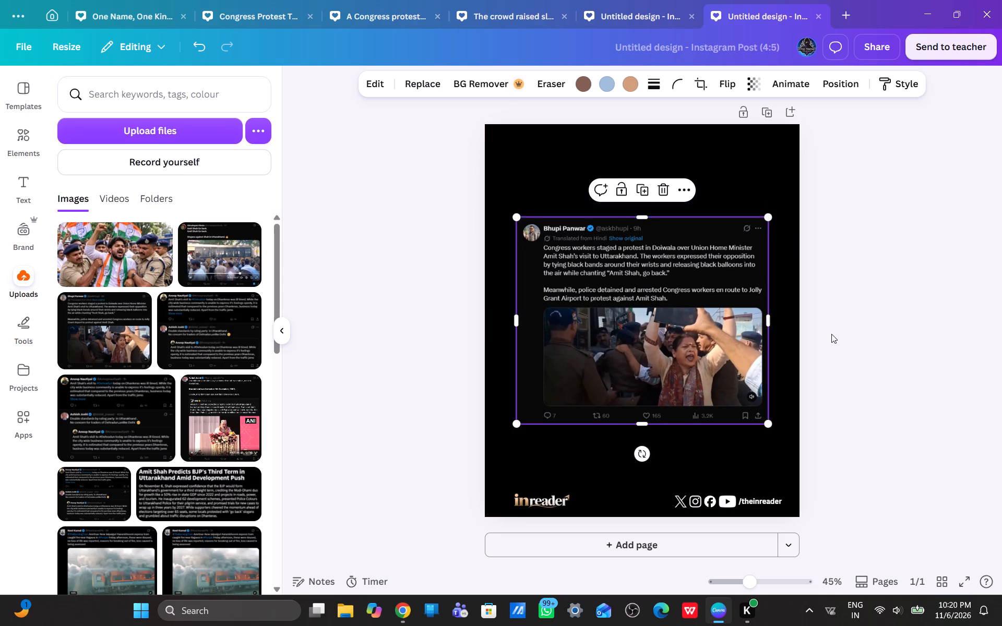
pyautogui.click(831, 334)
pyautogui.moveTo(666, 322); pyautogui.dragTo(663, 323)
pyautogui.moveTo(663, 323); pyautogui.dragTo(660, 323)
pyautogui.click(809, 315)
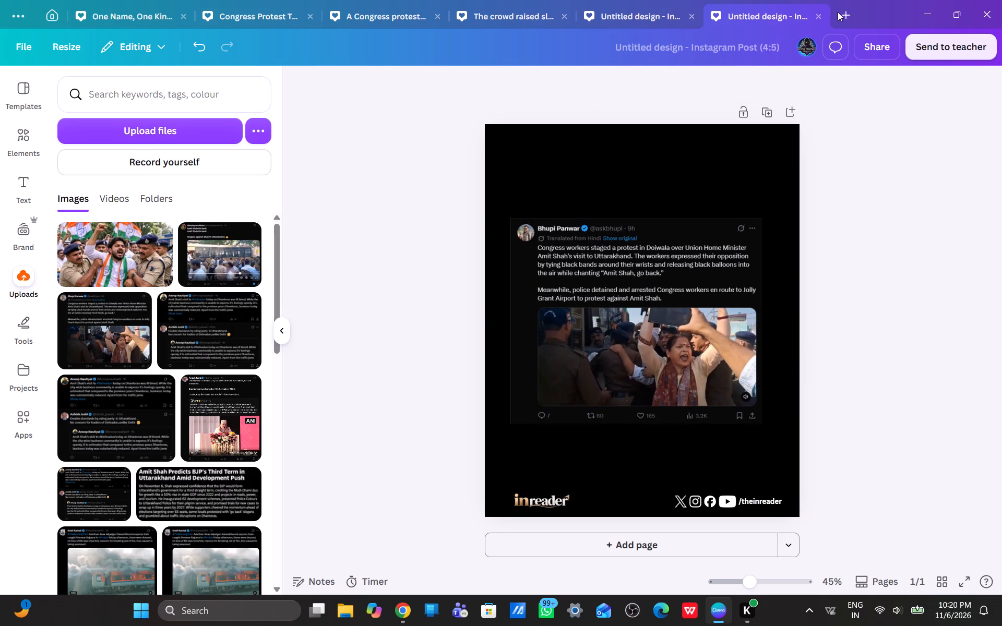
# Create another blank Instagram Post (4:5) design.
pyautogui.click(838, 12)
pyautogui.click(869, 273)
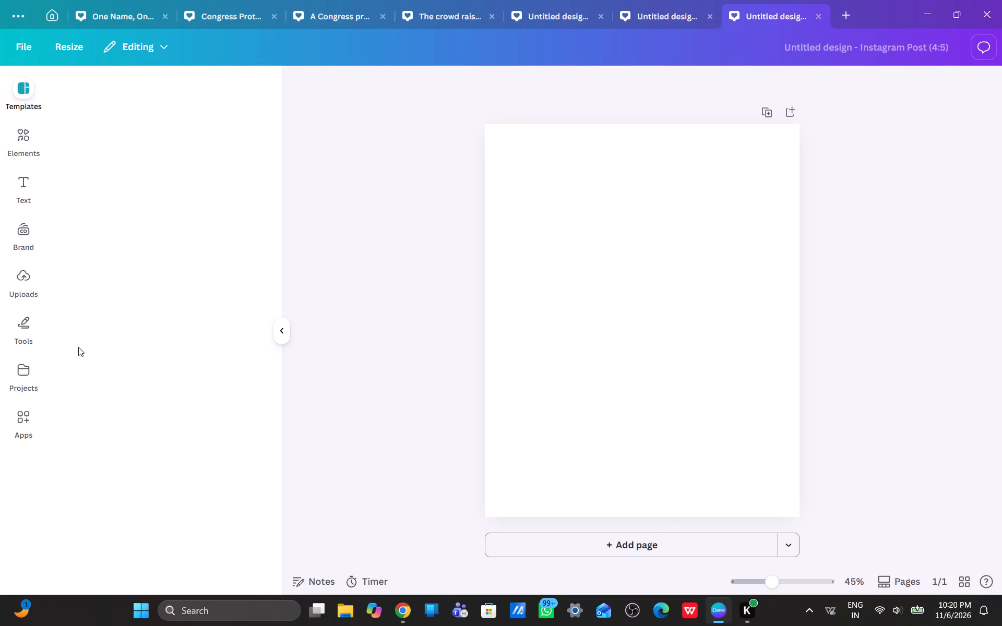
# Open the uploaded images for use in the new blank design.
pyautogui.click(25, 272)
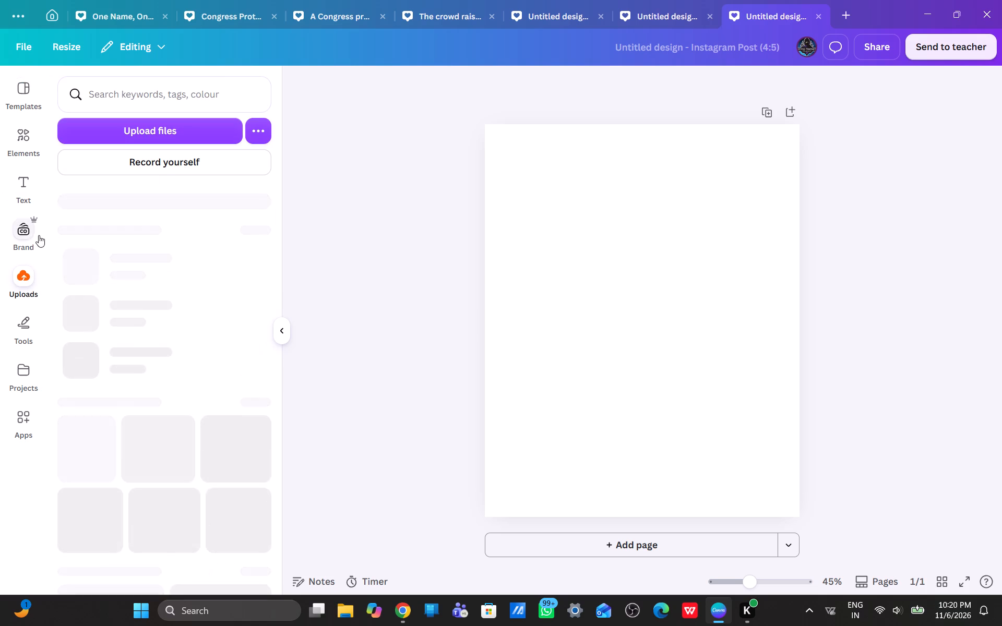
pyautogui.click(105, 204)
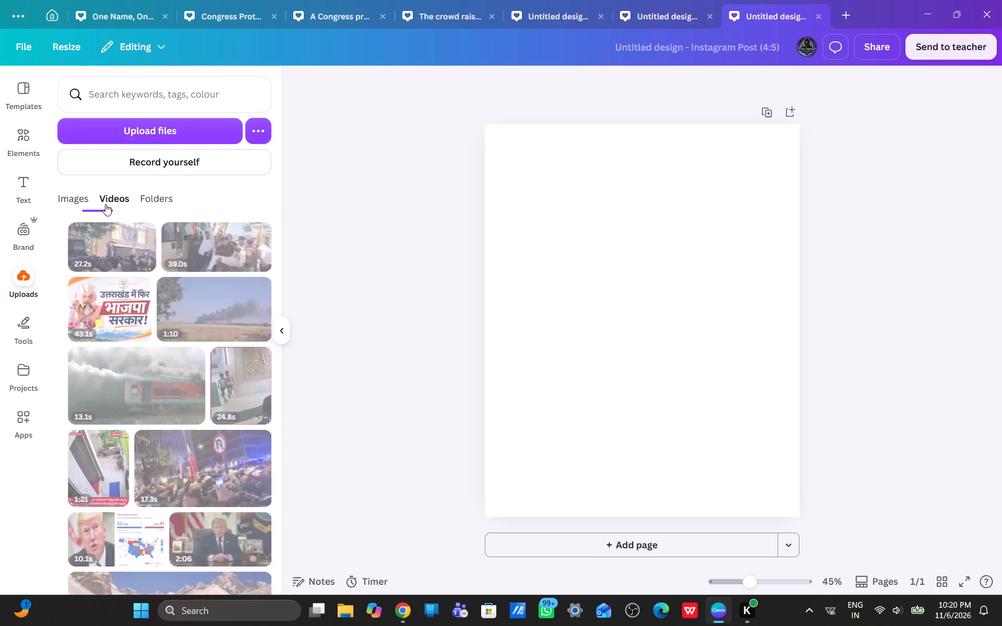
pyautogui.click(73, 204)
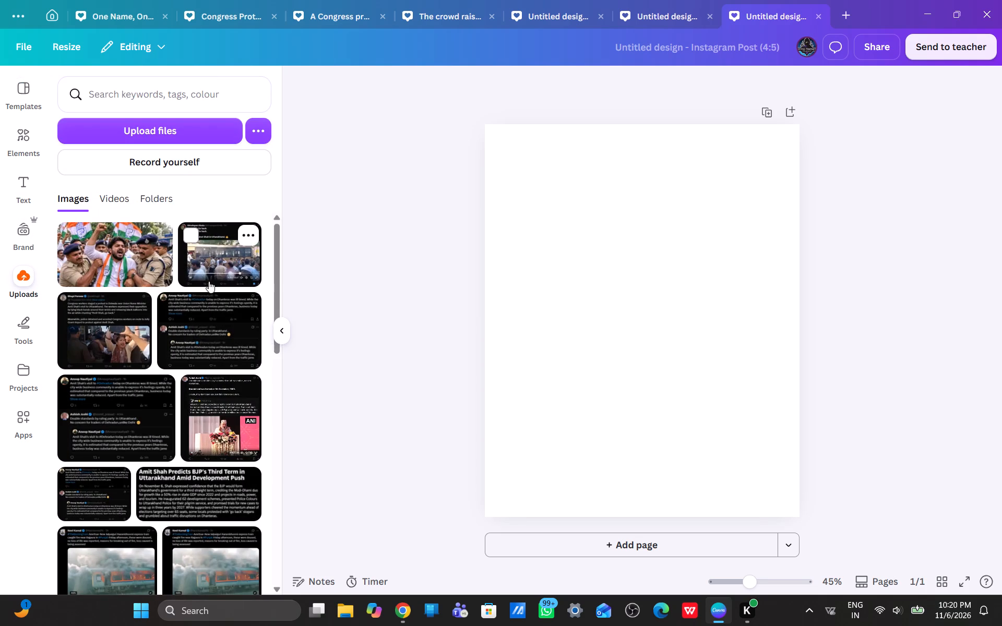
# Add the uploaded screenshot of the “Amit Shah Go back” post showing the crowd and bus to the blank page.
pyautogui.click(213, 270)
# Set the page background behind the “Amit Shah Go back” screenshot to solid black.
pyautogui.click(557, 179)
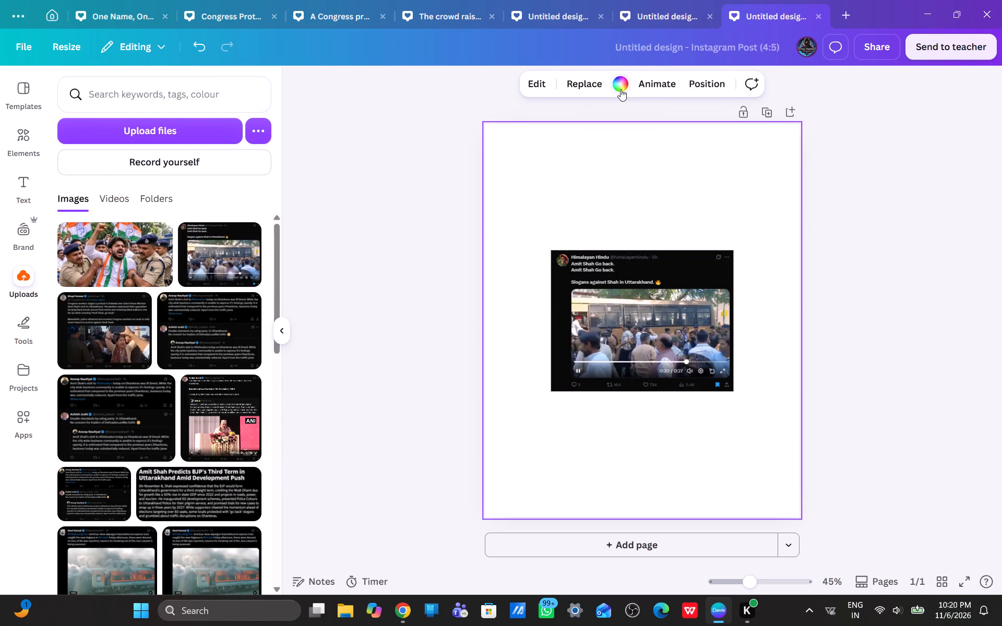
pyautogui.click(621, 89)
pyautogui.click(68, 371)
pyautogui.click(593, 197)
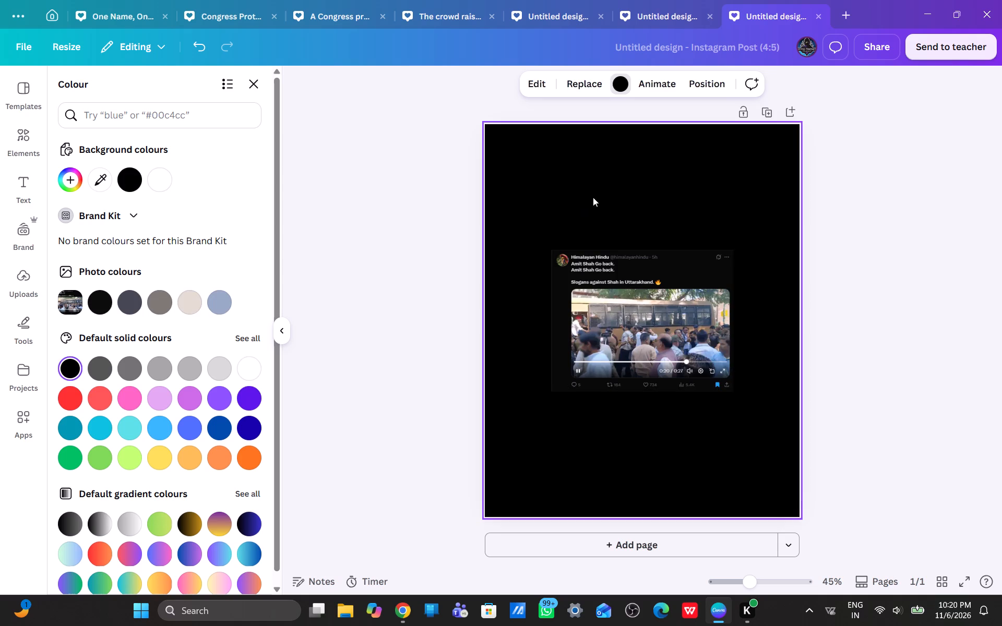
# Paste the copied content onto the black page with the “Amit Shah Go back” screenshot.
pyautogui.click(620, 424)
pyautogui.hotkey('ctrl', 'v')
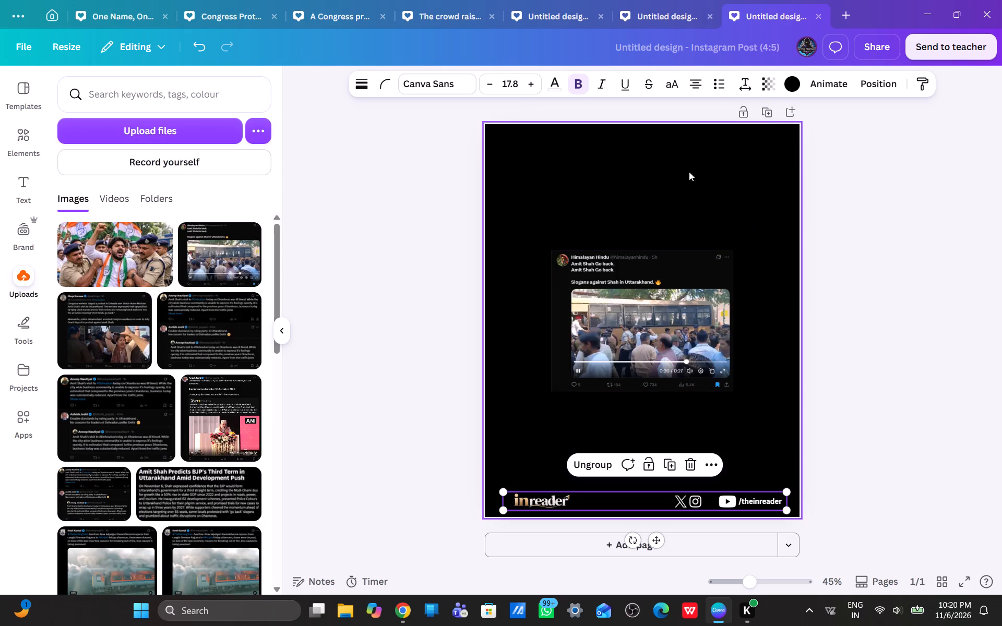
# Enlarge the “Amit Shah Go back” screenshot to nearly the page's width and centre it horizontally above the inreader footer.
pyautogui.click(628, 284)
pyautogui.moveTo(605, 324); pyautogui.dragTo(592, 310)
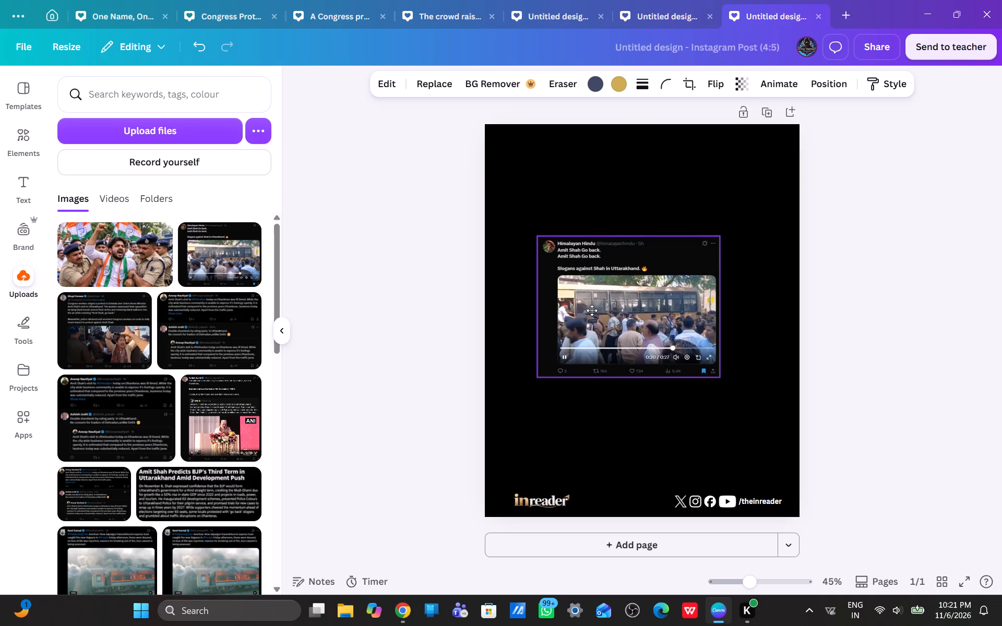
pyautogui.moveTo(592, 310); pyautogui.dragTo(574, 296)
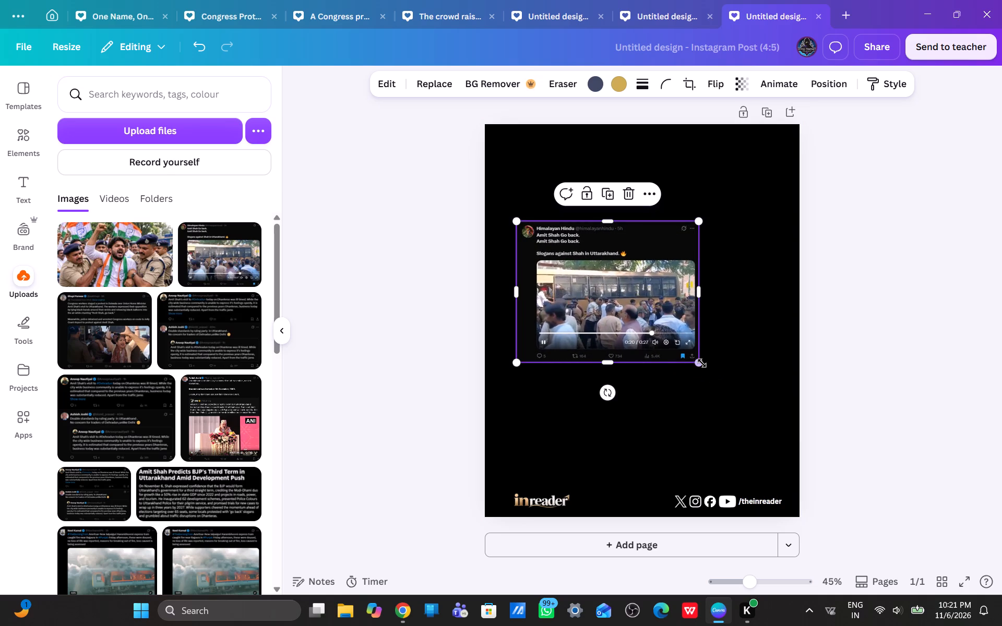
pyautogui.moveTo(696, 362); pyautogui.dragTo(745, 448)
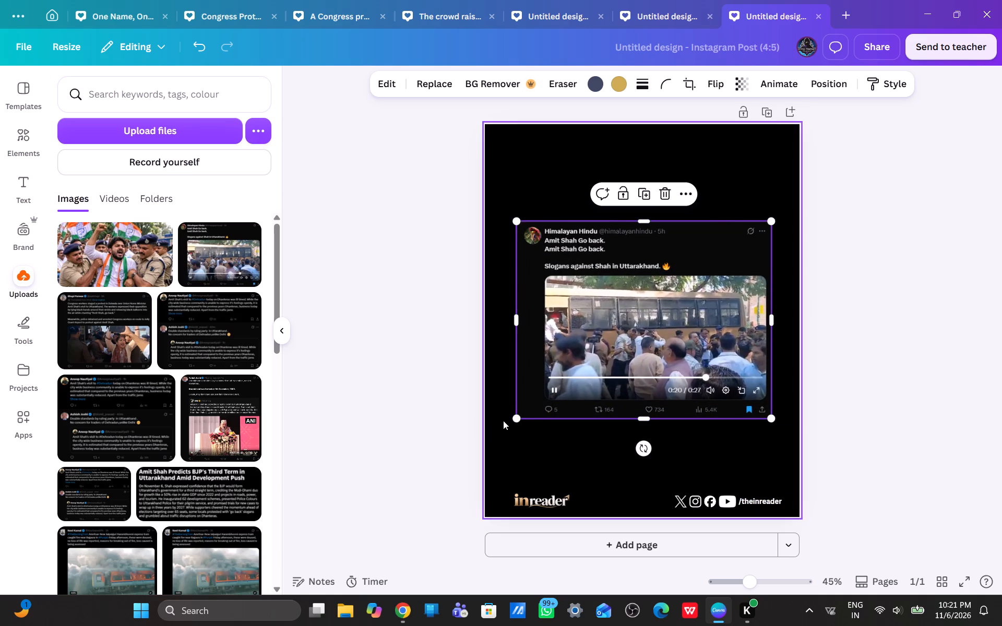
pyautogui.moveTo(518, 419); pyautogui.dragTo(509, 427)
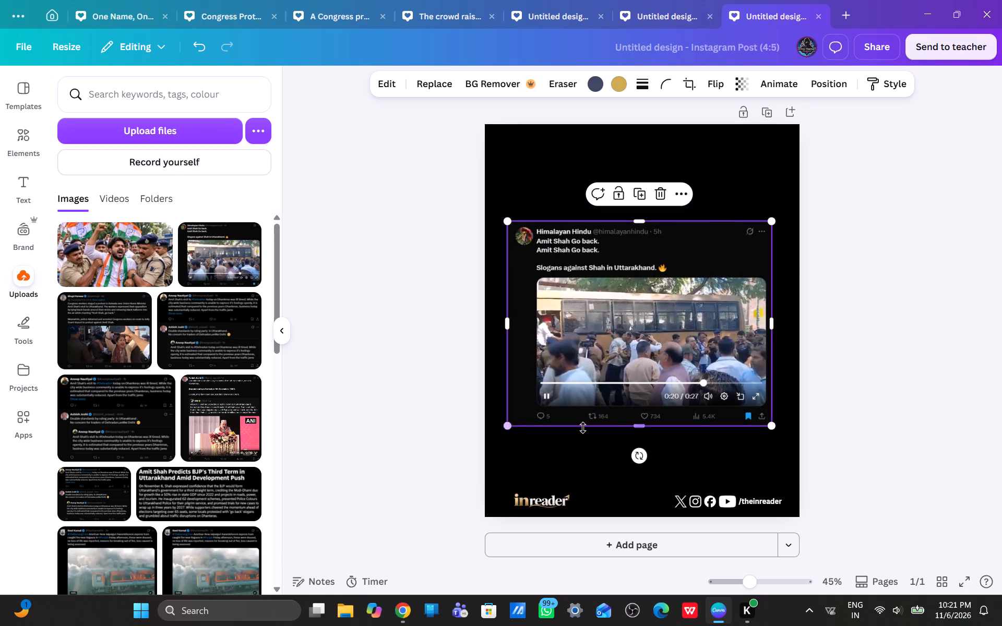
pyautogui.click(650, 360)
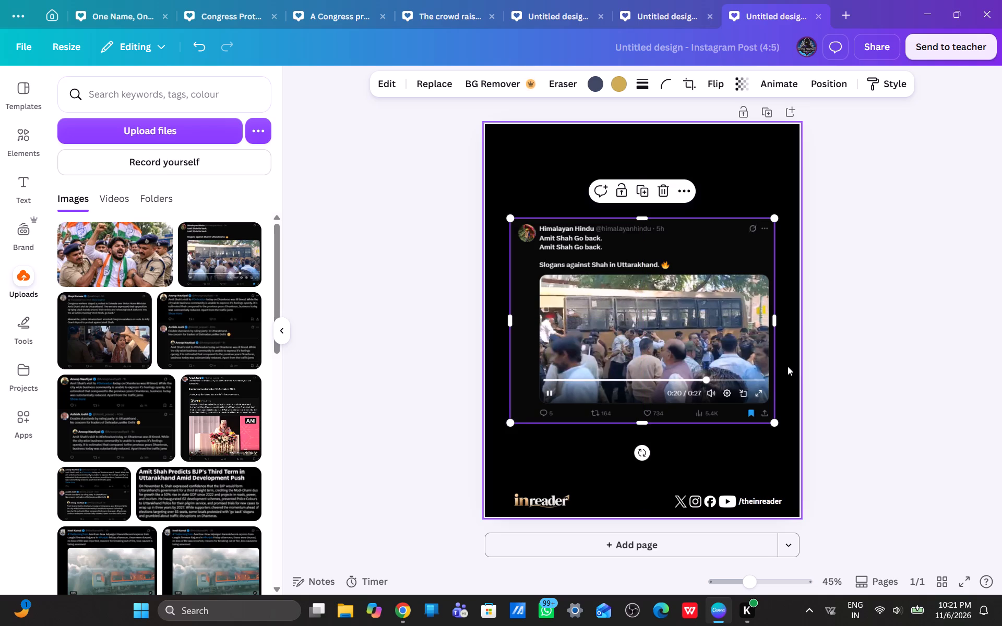
pyautogui.click(860, 368)
# Switch to the “Congress Protest Turns Intense” design and play its video to review the post.
pyautogui.click(231, 8)
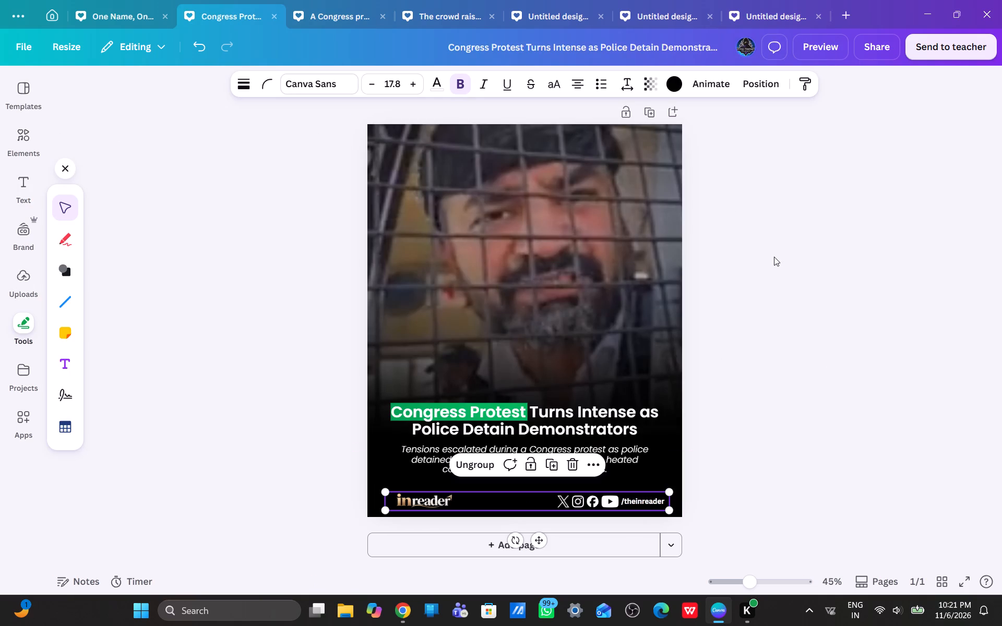
pyautogui.click(798, 267)
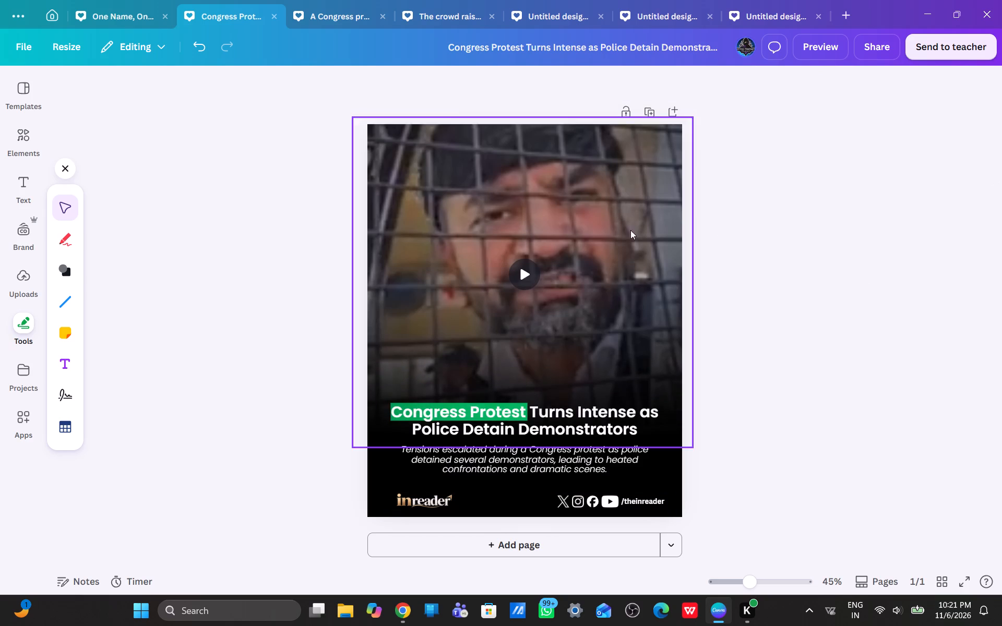
pyautogui.click(529, 285)
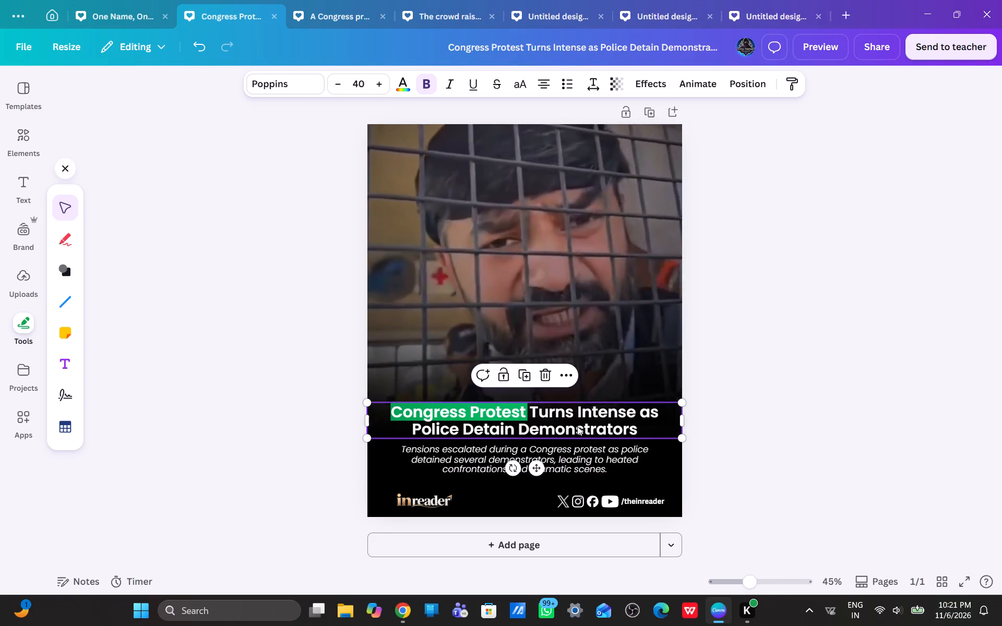
pyautogui.hotkey('ctrl', 'a')
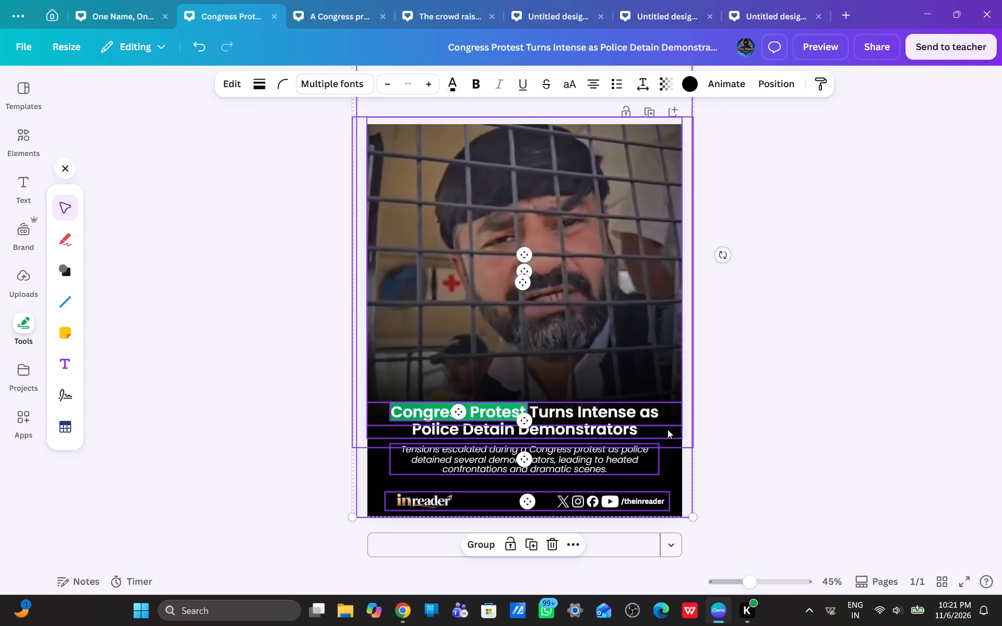
pyautogui.click(782, 430)
pyautogui.doubleClick(610, 432)
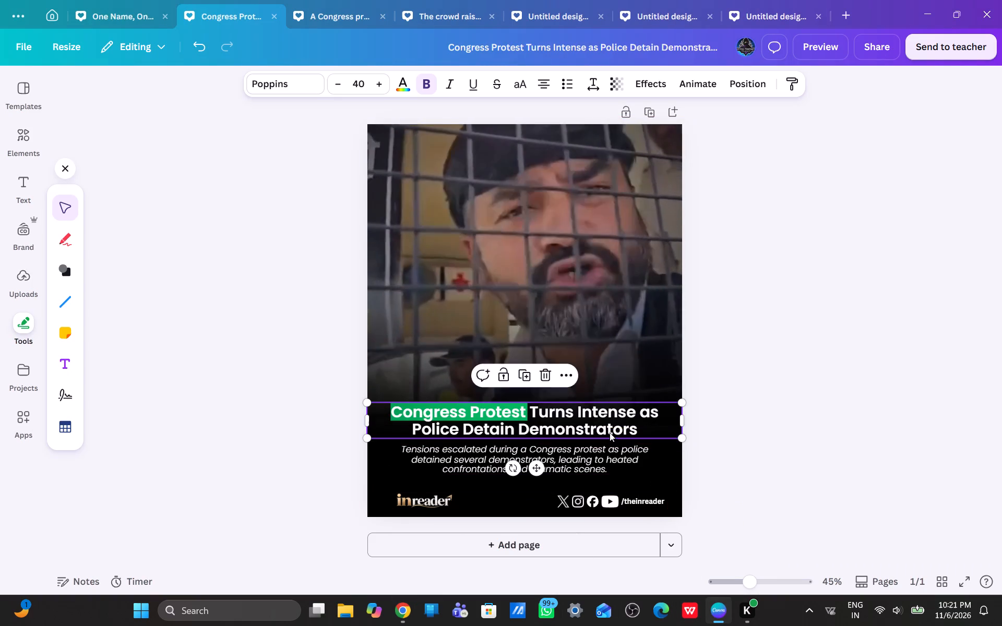
pyautogui.hotkey('ctrl', 'a')
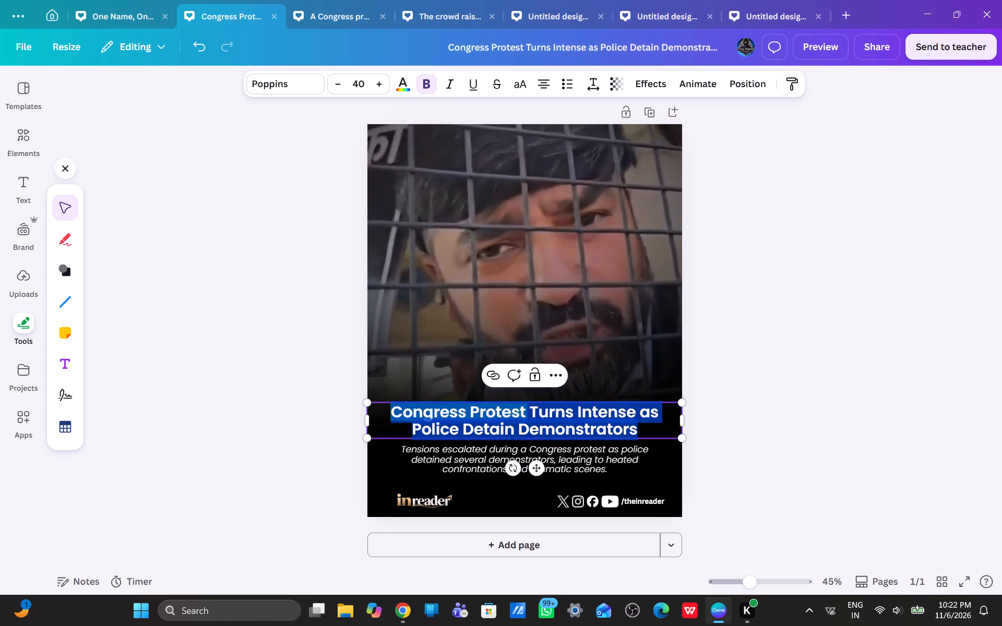
pyautogui.hotkey('ctrl', 'v')
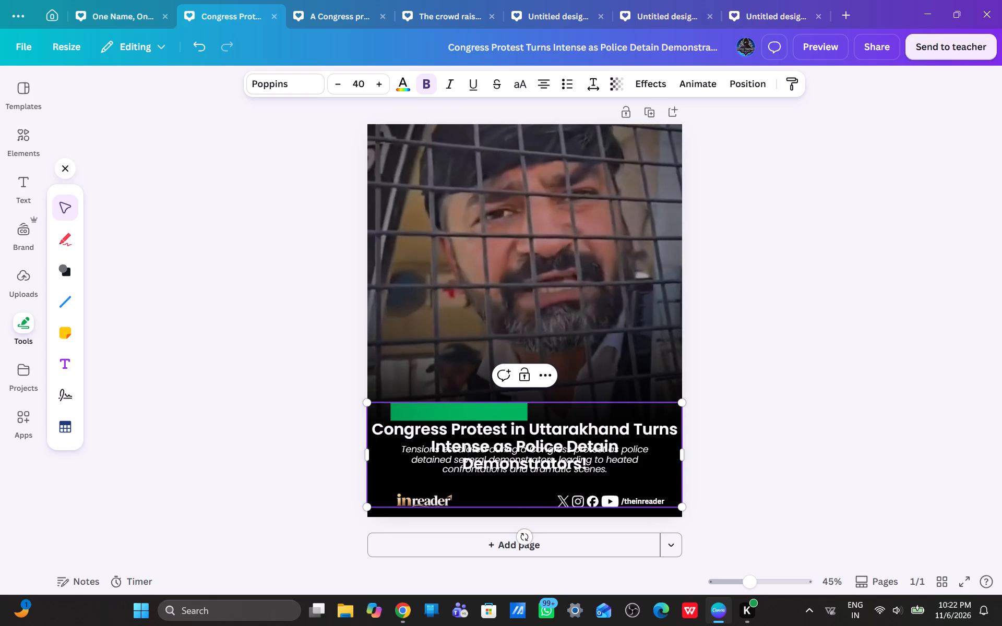
pyautogui.press('BackSpace')
pyautogui.press('BackSpace')
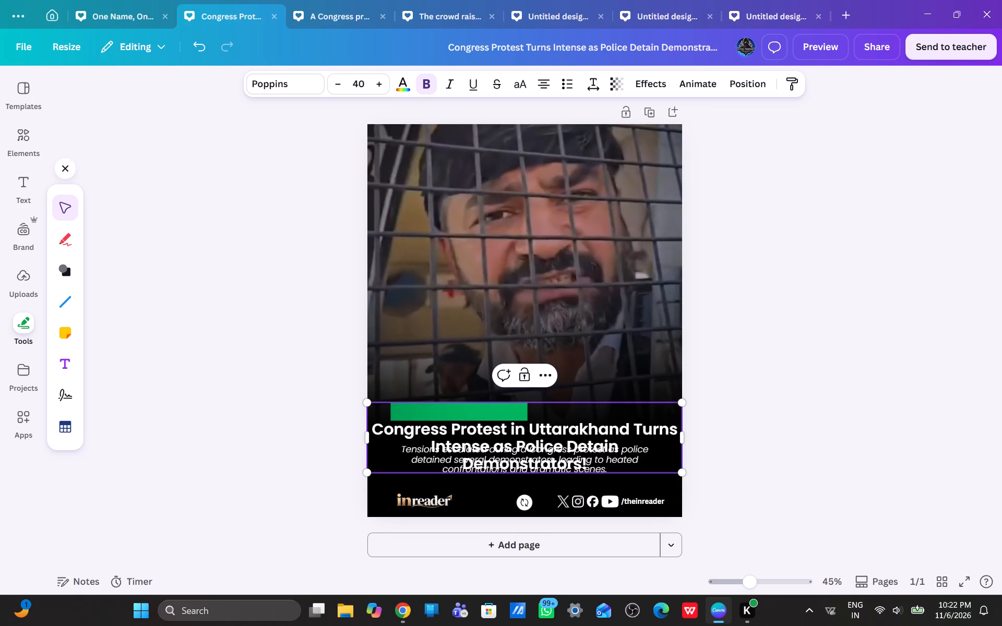
pyautogui.click(373, 431)
pyautogui.press('BackSpace')
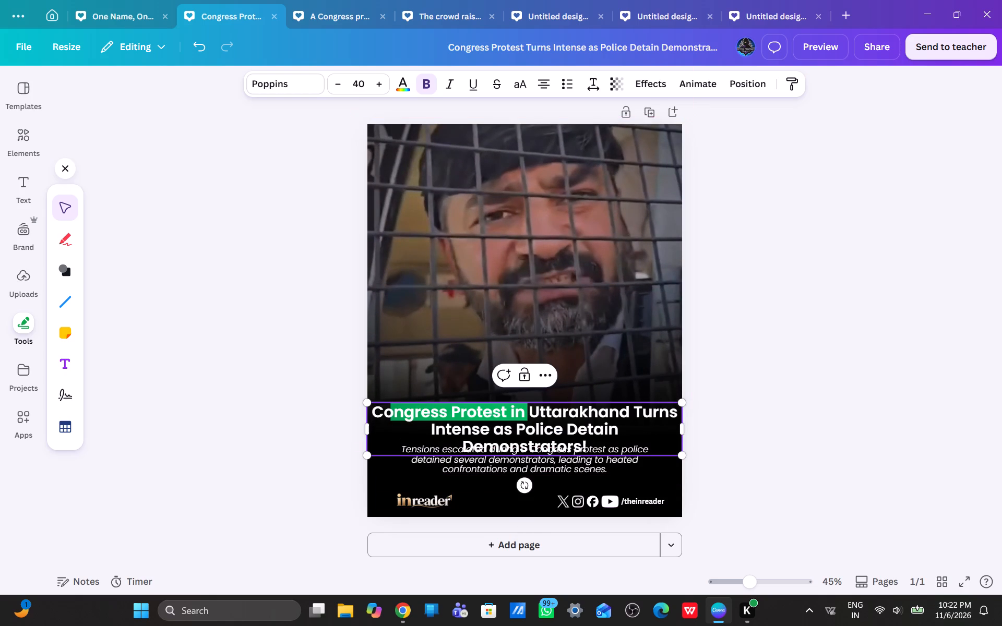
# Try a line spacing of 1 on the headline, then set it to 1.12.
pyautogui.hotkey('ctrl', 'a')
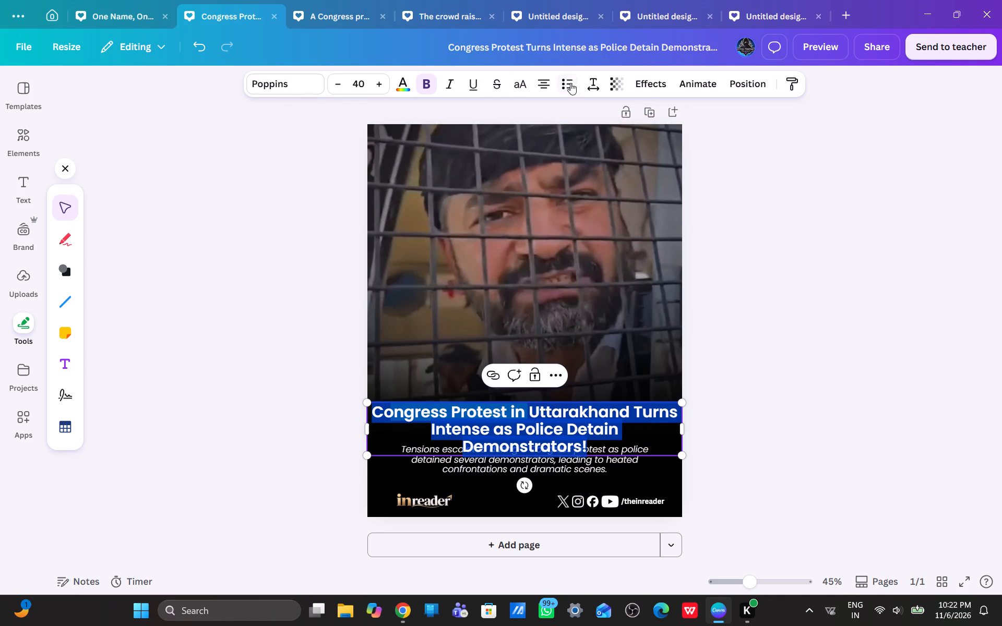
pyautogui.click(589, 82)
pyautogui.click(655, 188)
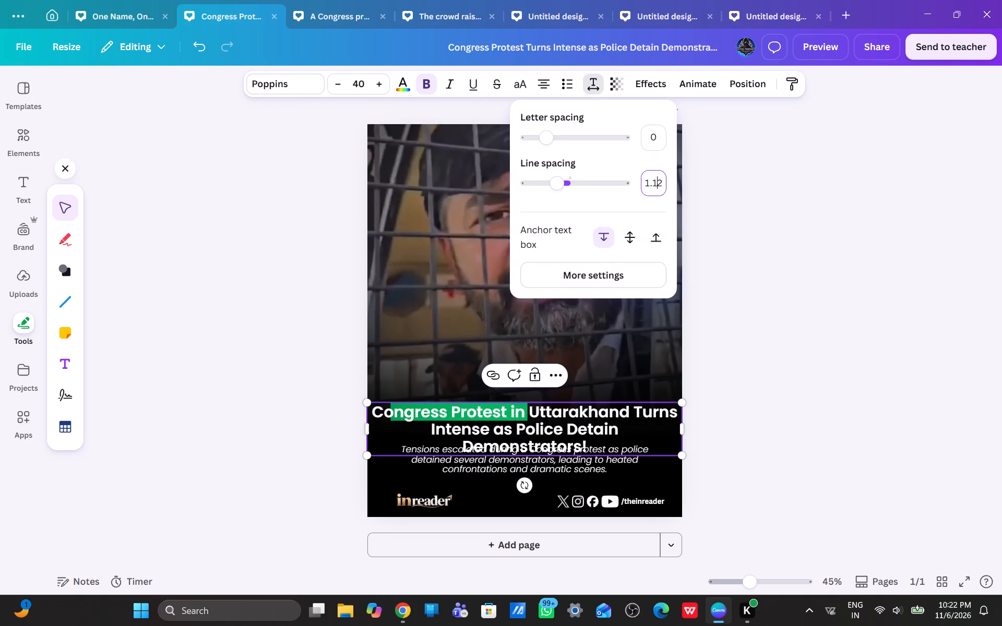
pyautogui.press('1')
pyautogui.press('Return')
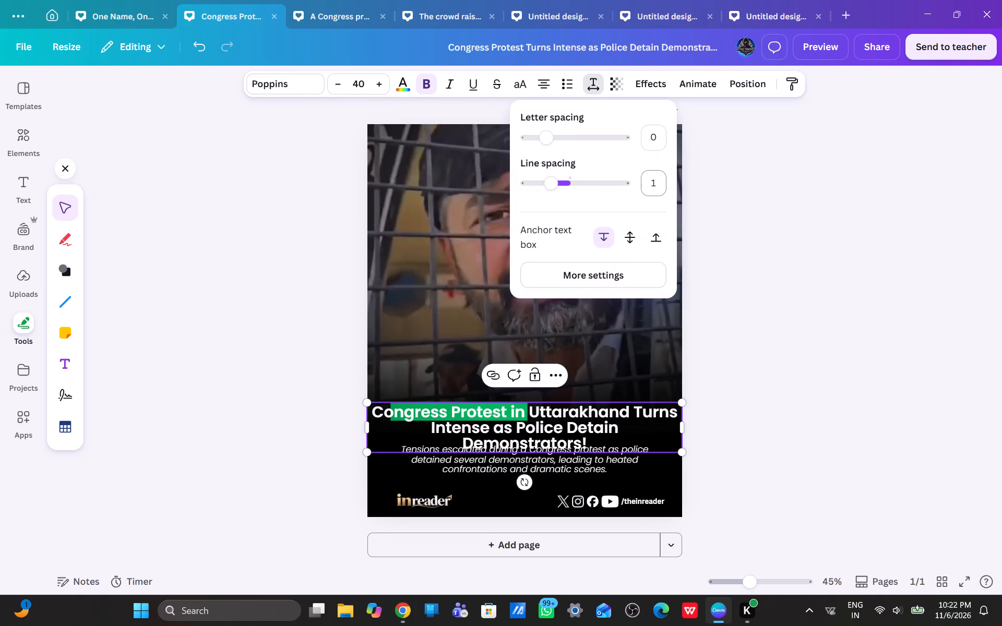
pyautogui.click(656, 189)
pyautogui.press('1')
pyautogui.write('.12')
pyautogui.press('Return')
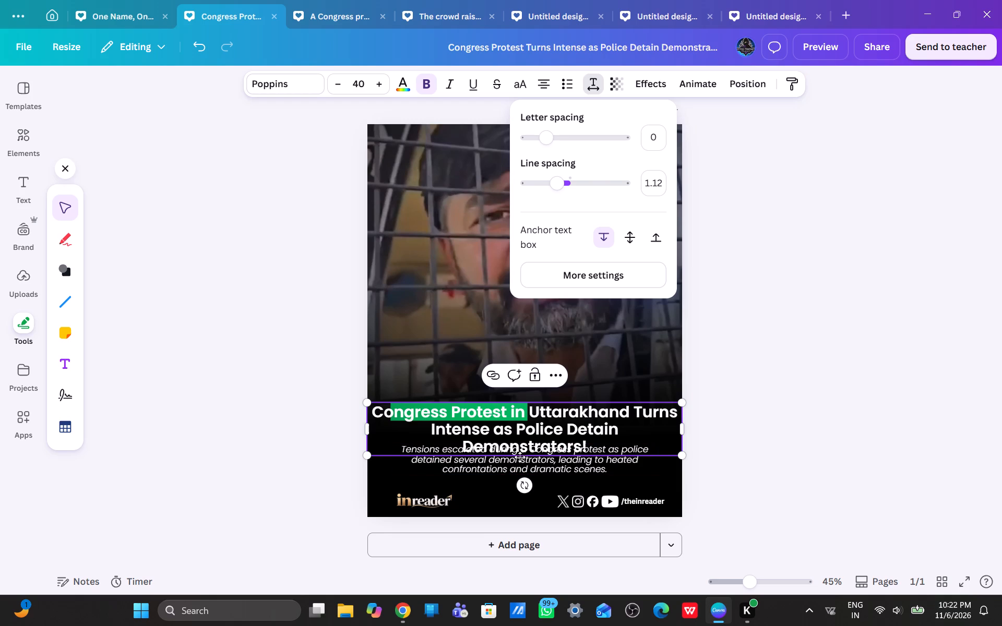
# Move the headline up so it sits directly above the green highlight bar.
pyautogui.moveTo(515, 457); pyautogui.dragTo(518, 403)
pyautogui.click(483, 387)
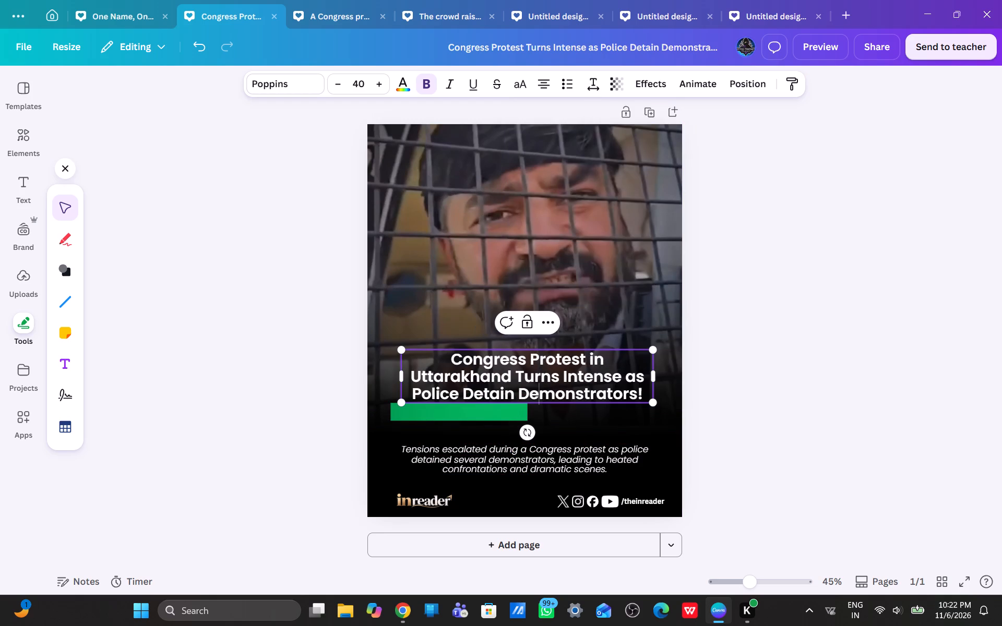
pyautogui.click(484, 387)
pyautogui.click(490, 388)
# Copy the whole headline text and delete it from its text box.
pyautogui.hotkey('ctrl', 'a')
pyautogui.hotkey('ctrl', 'c')
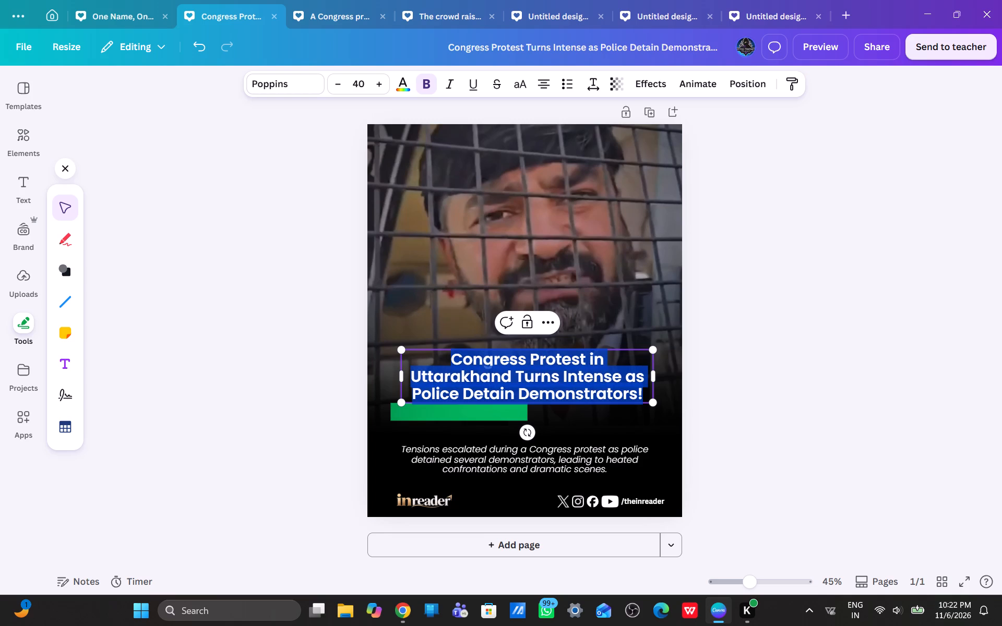
pyautogui.press('Delete')
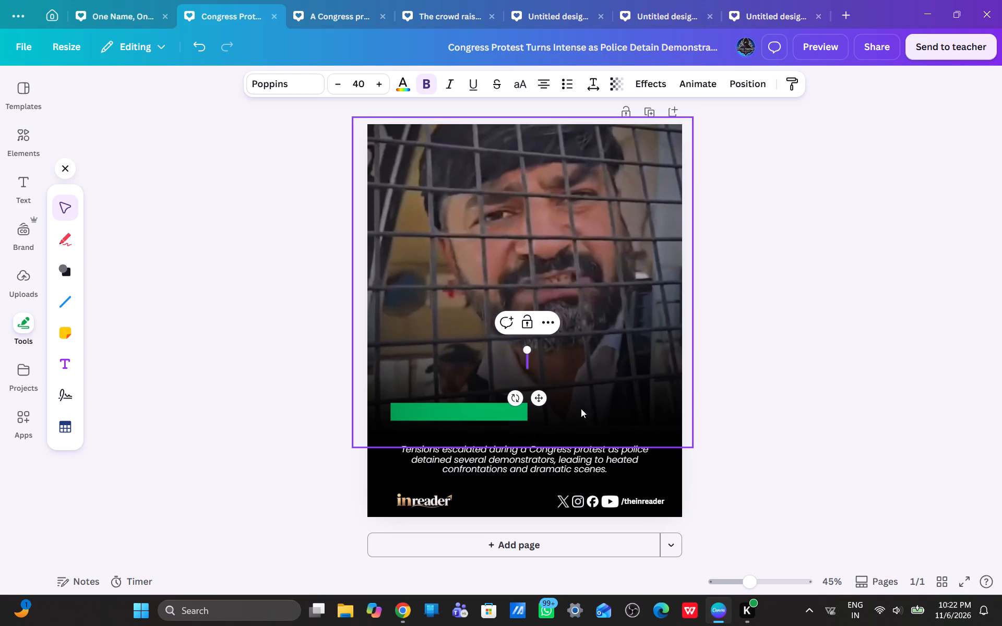
pyautogui.press('Delete')
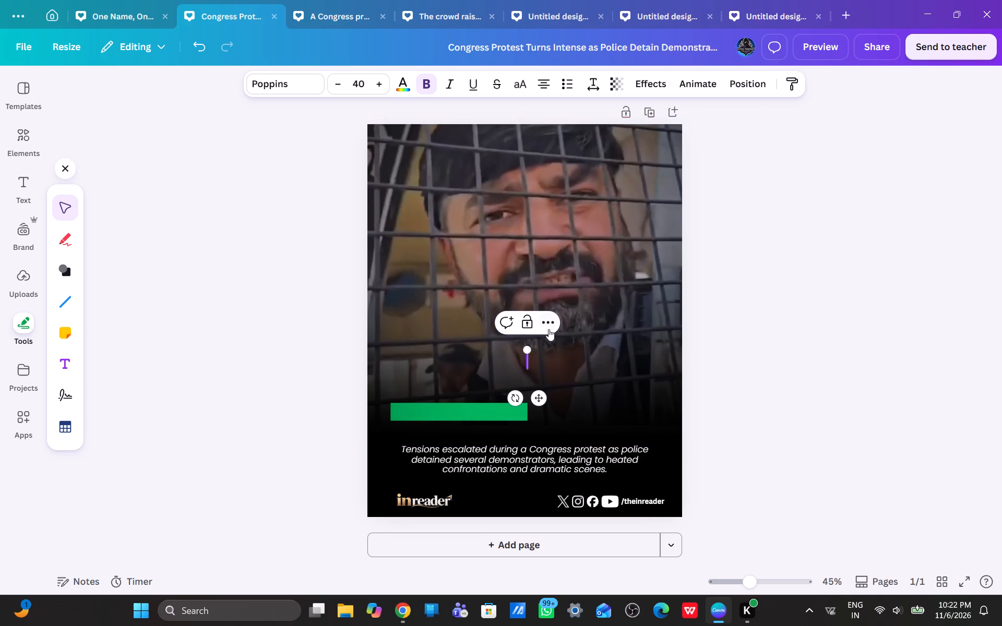
pyautogui.click(548, 328)
pyautogui.scroll(-6, 617, 243)
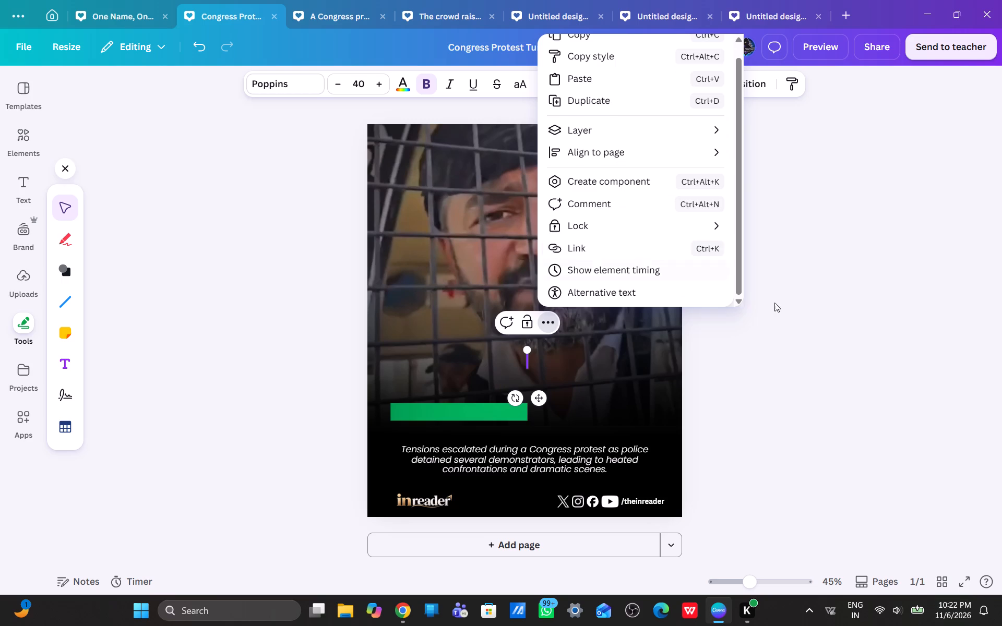
pyautogui.click(833, 315)
# Add a new heading to the video post and replace its placeholder with the copied Uttarakhand headline.
pyautogui.click(15, 176)
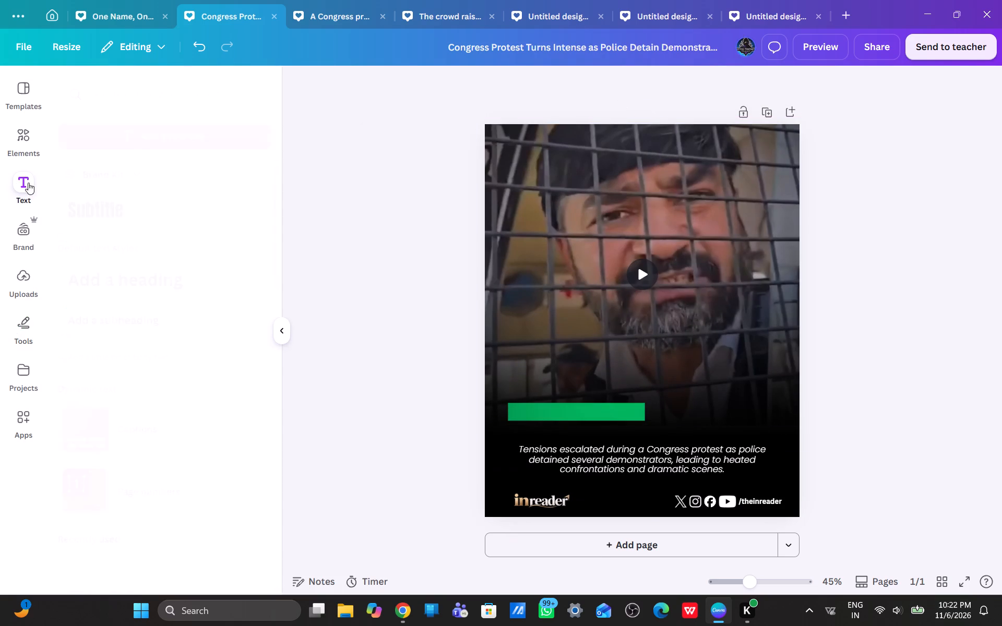
pyautogui.click(143, 262)
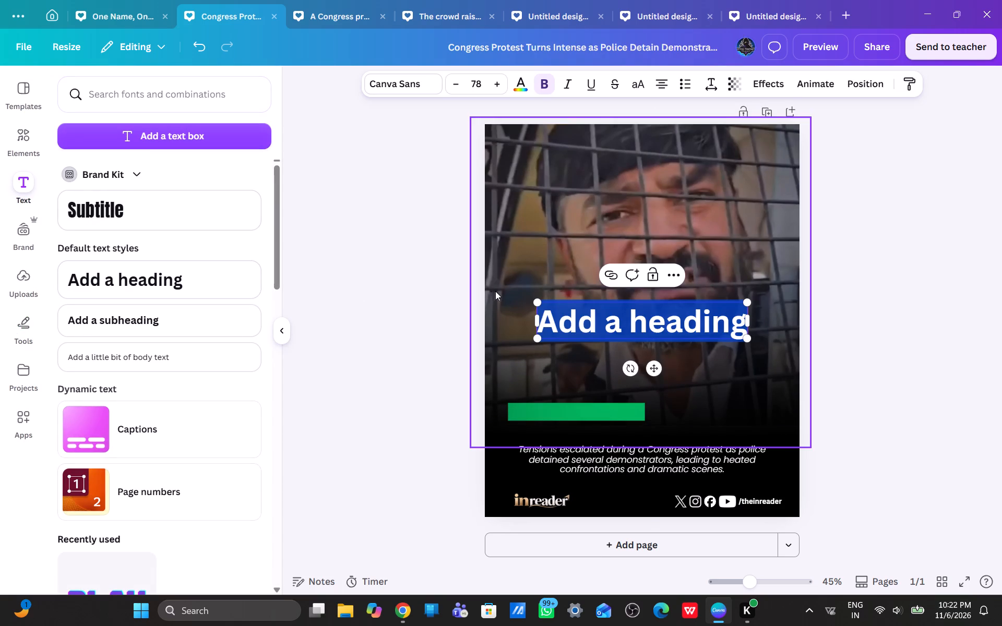
pyautogui.hotkey('ctrl', 'v')
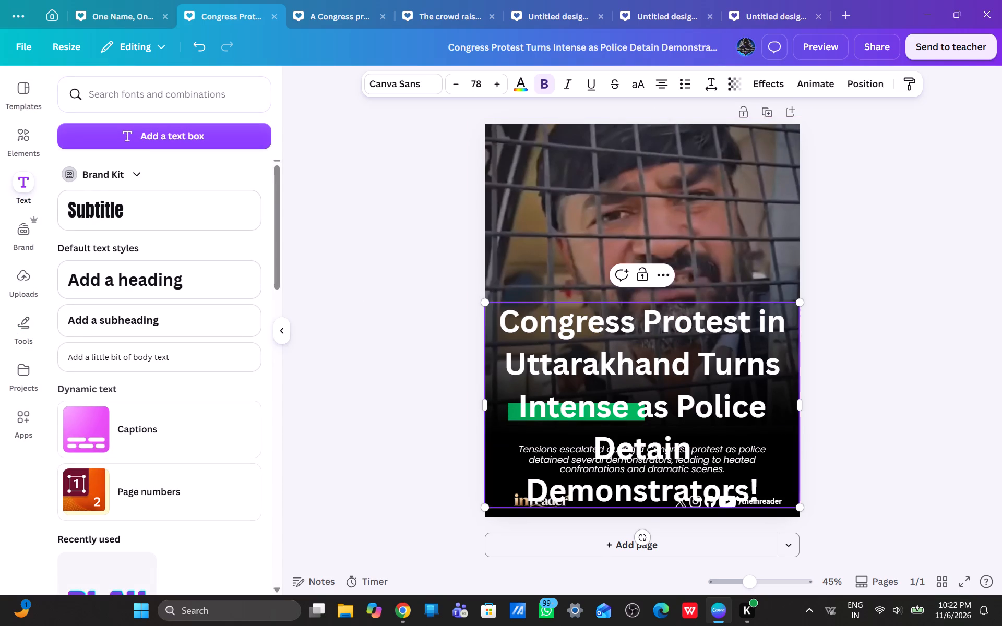
# Format the new headline in Poppins SemiBold at size 40 with a line spacing of 1.12.
pyautogui.hotkey('ctrl', 'a')
pyautogui.click(387, 88)
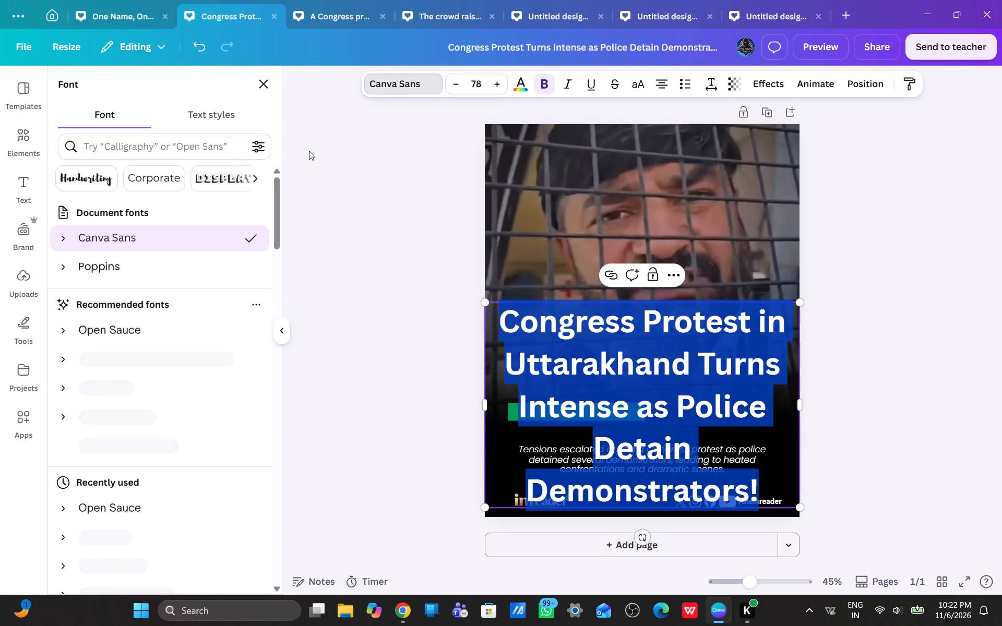
pyautogui.click(58, 264)
pyautogui.click(93, 435)
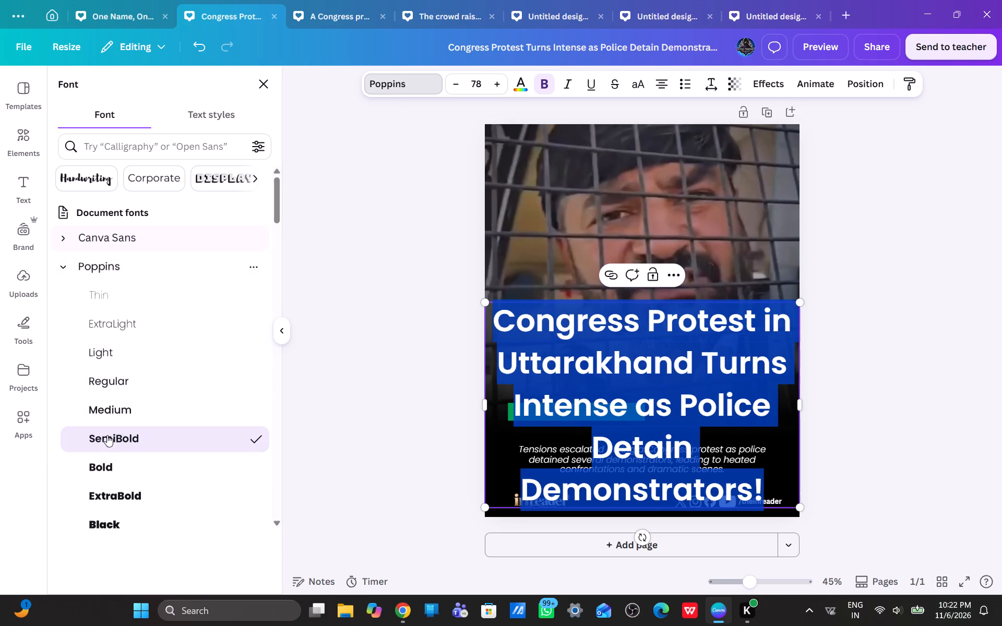
pyautogui.click(474, 81)
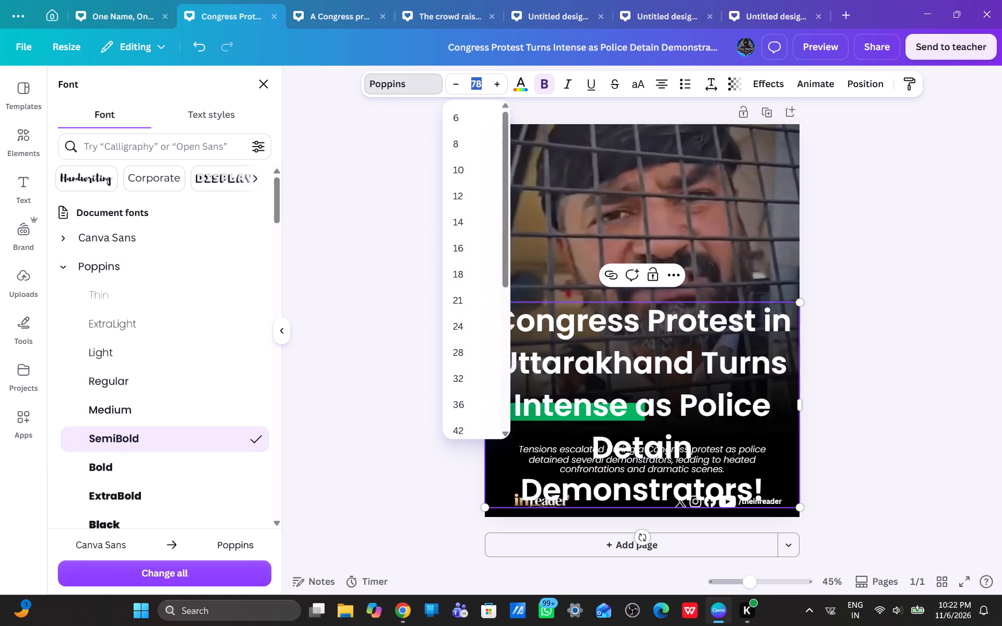
pyautogui.write('40')
pyautogui.press('Return')
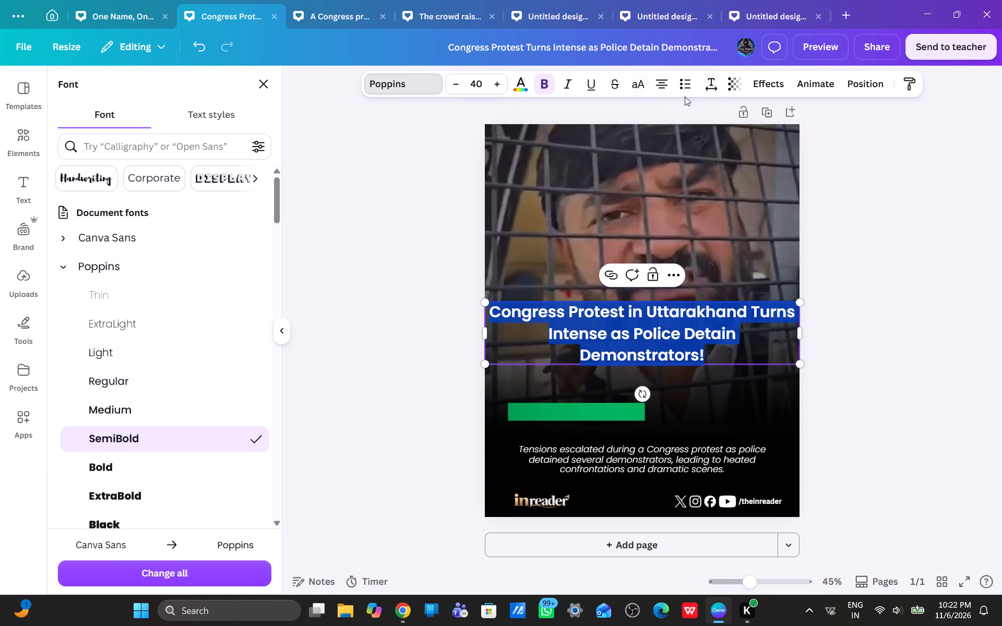
pyautogui.click(706, 91)
pyautogui.click(773, 177)
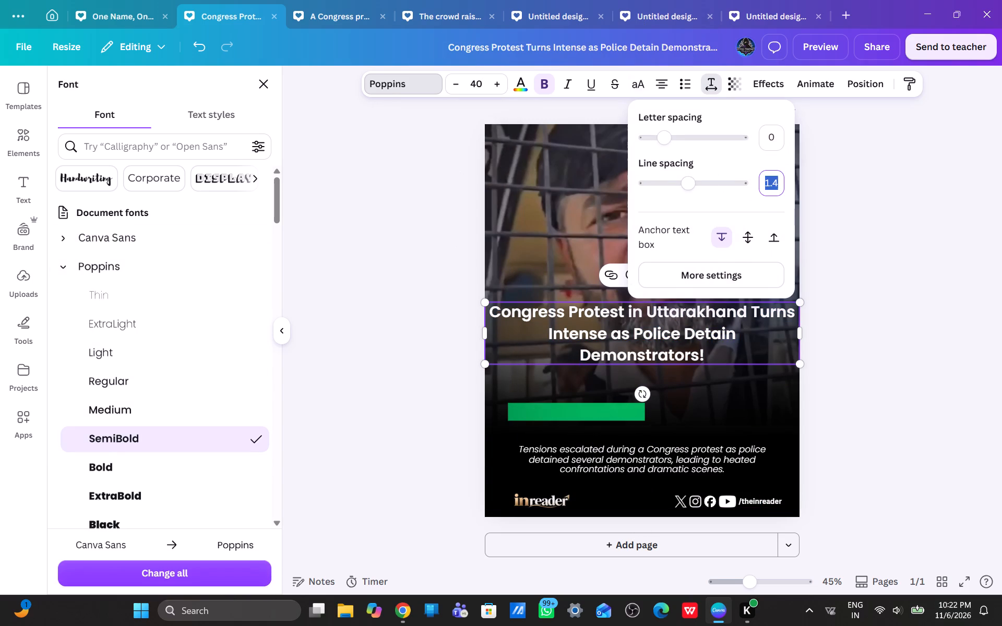
pyautogui.write('1.12')
pyautogui.press('Return')
# Break the headline after “Uttarakhand”, narrow its text box slightly and centre it over the green bar, just above the italic description.
pyautogui.moveTo(667, 356); pyautogui.dragTo(667, 358)
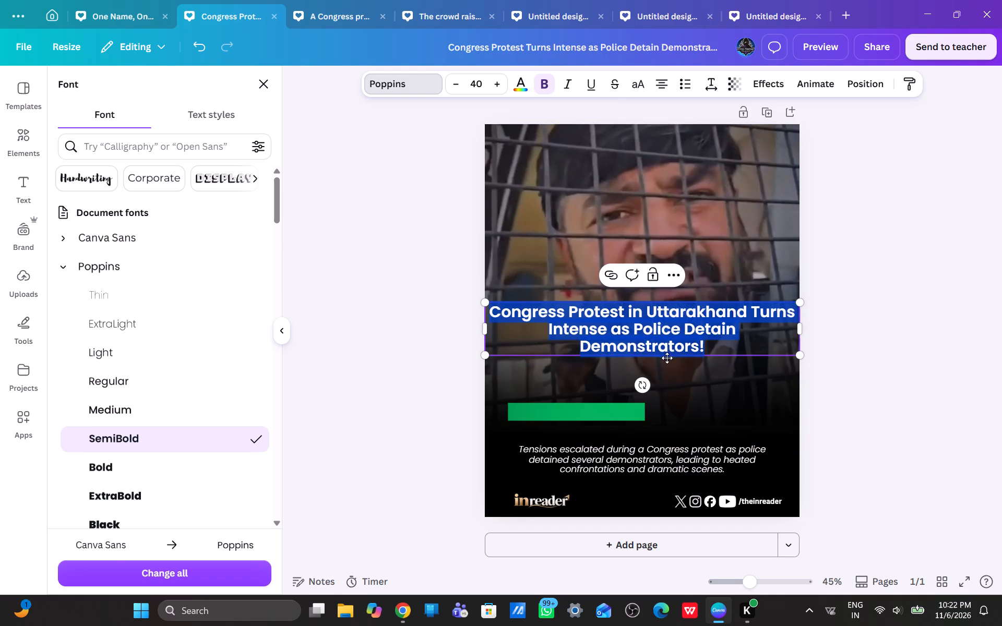
pyautogui.moveTo(667, 358); pyautogui.dragTo(668, 388)
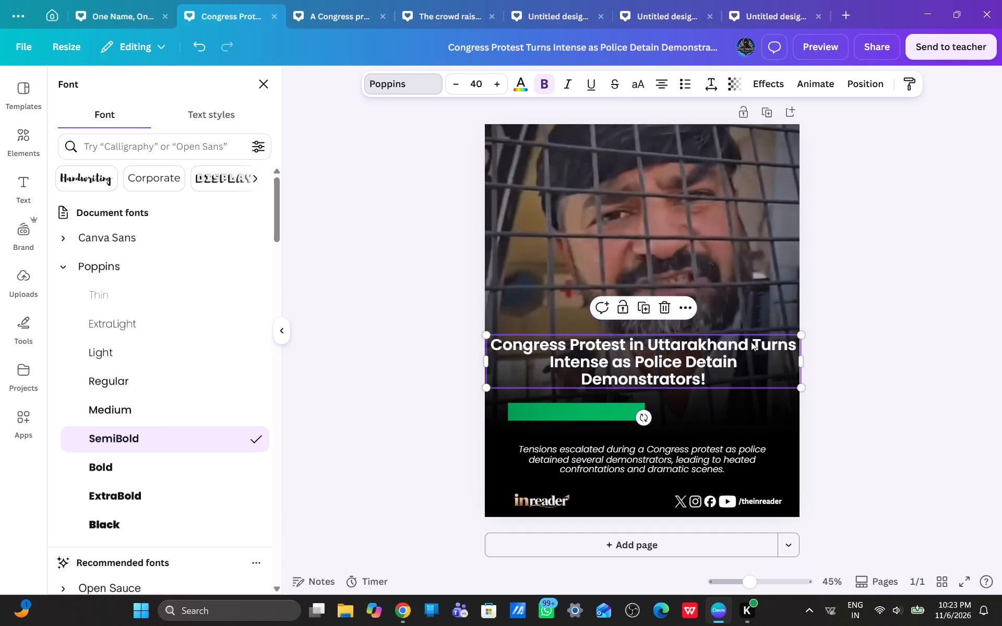
pyautogui.click(751, 342)
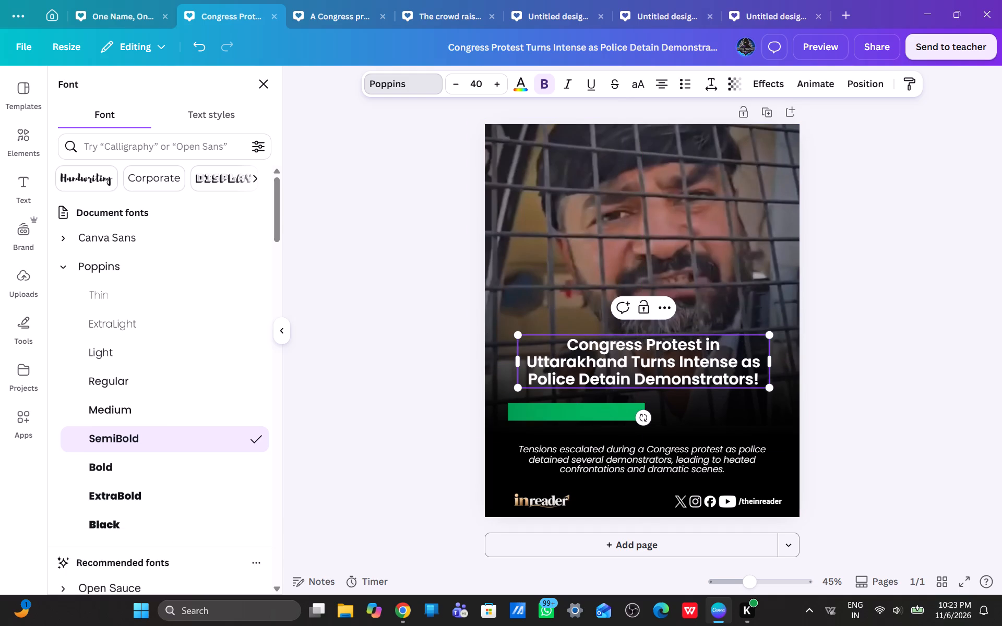
pyautogui.press('Return')
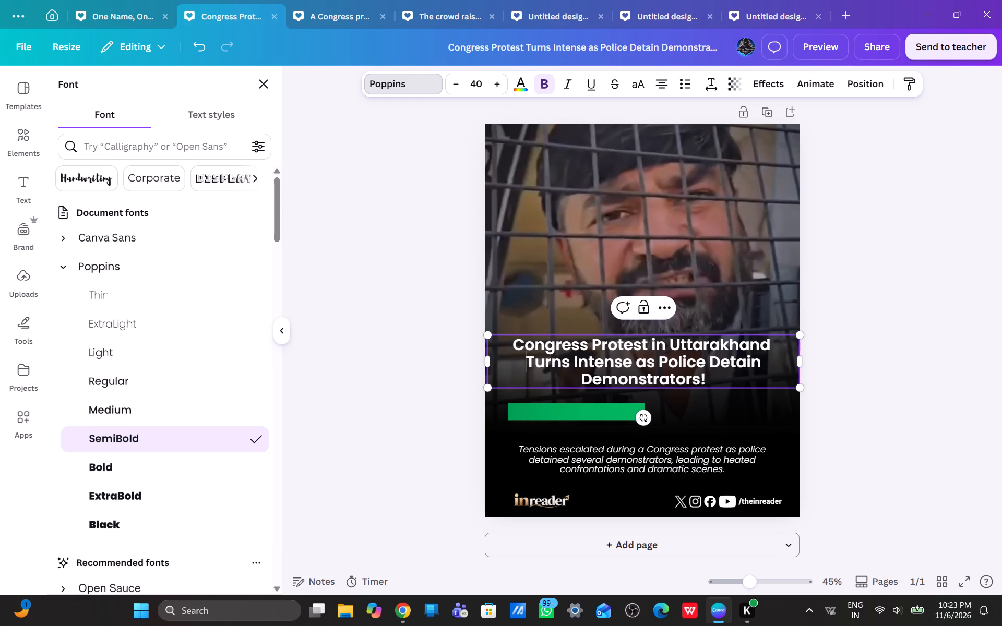
pyautogui.moveTo(485, 361); pyautogui.dragTo(503, 360)
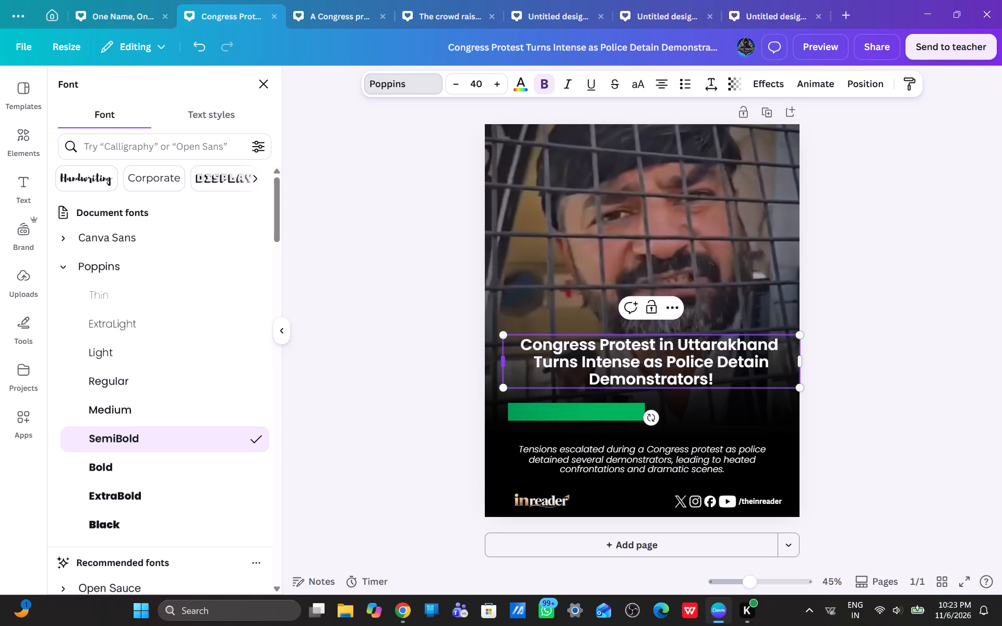
pyautogui.moveTo(684, 390); pyautogui.dragTo(674, 441)
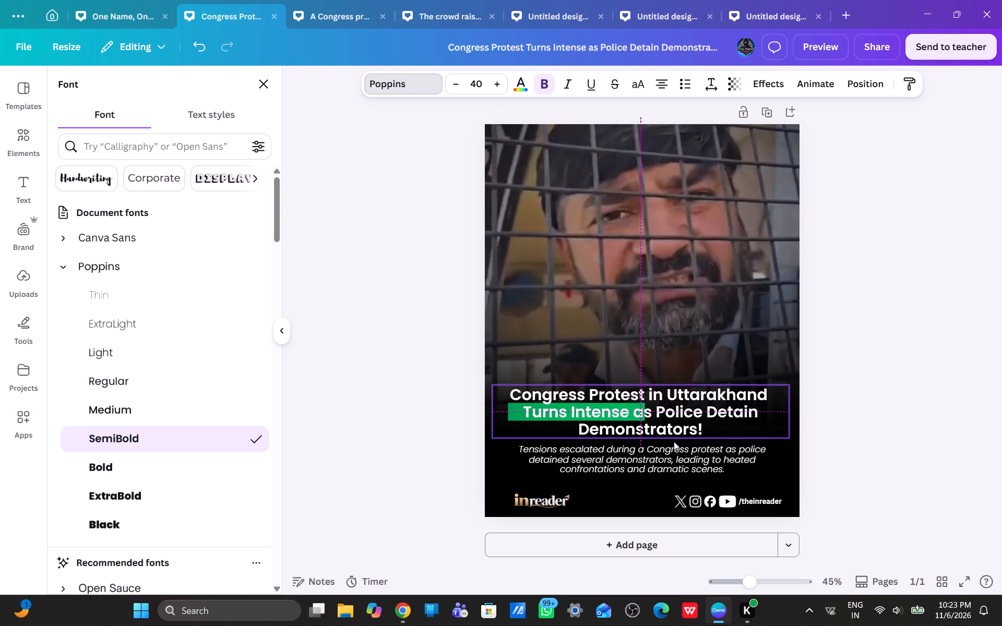
# Move the green highlight bar up behind “Congress Protest” in the headline's first line.
pyautogui.moveTo(674, 441); pyautogui.dragTo(673, 441)
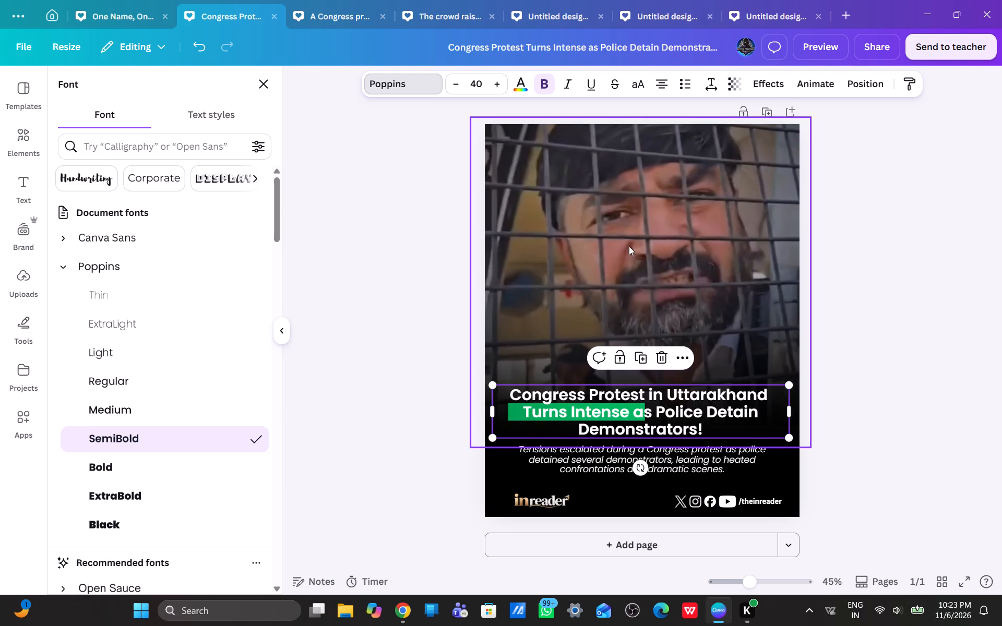
pyautogui.click(874, 86)
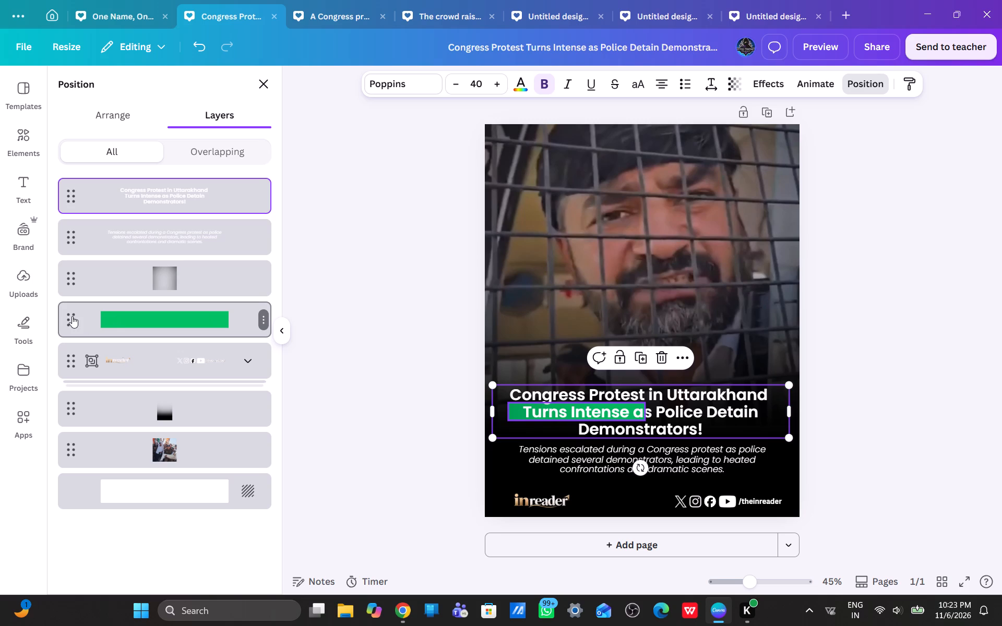
pyautogui.click(82, 318)
pyautogui.moveTo(588, 451); pyautogui.dragTo(588, 442)
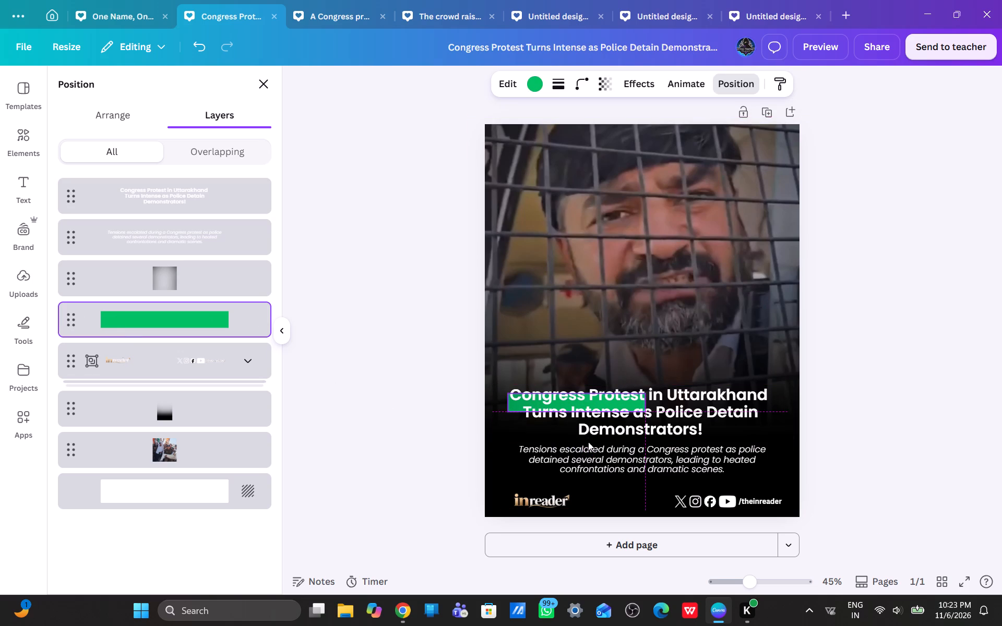
pyautogui.moveTo(588, 442); pyautogui.dragTo(589, 437)
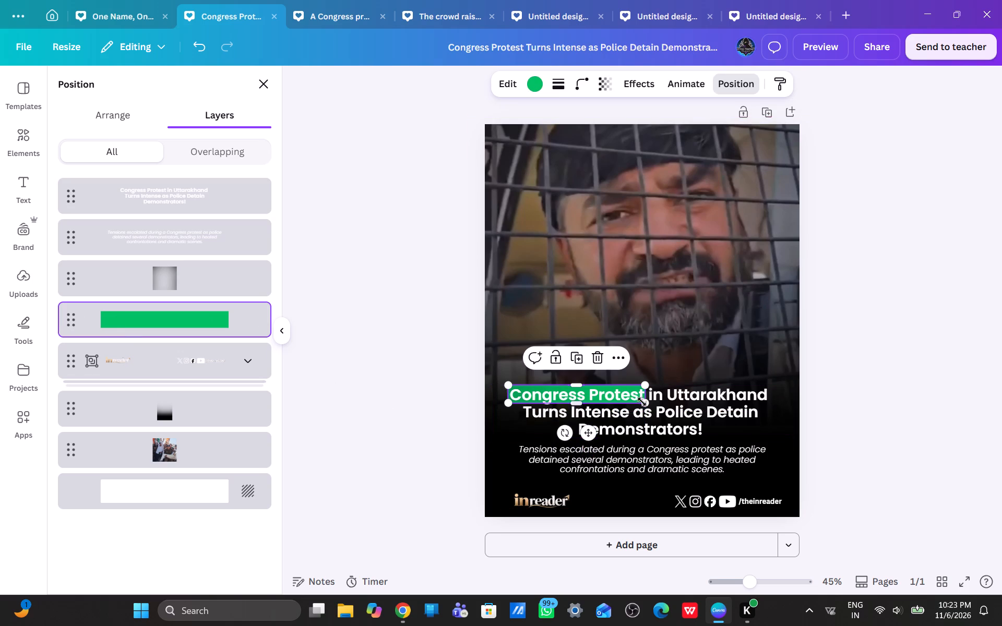
# Resize the green bar to about 906 by 63 so it backs the whole line “Congress Protest in Uttarakhand”.
pyautogui.moveTo(649, 406); pyautogui.dragTo(764, 411)
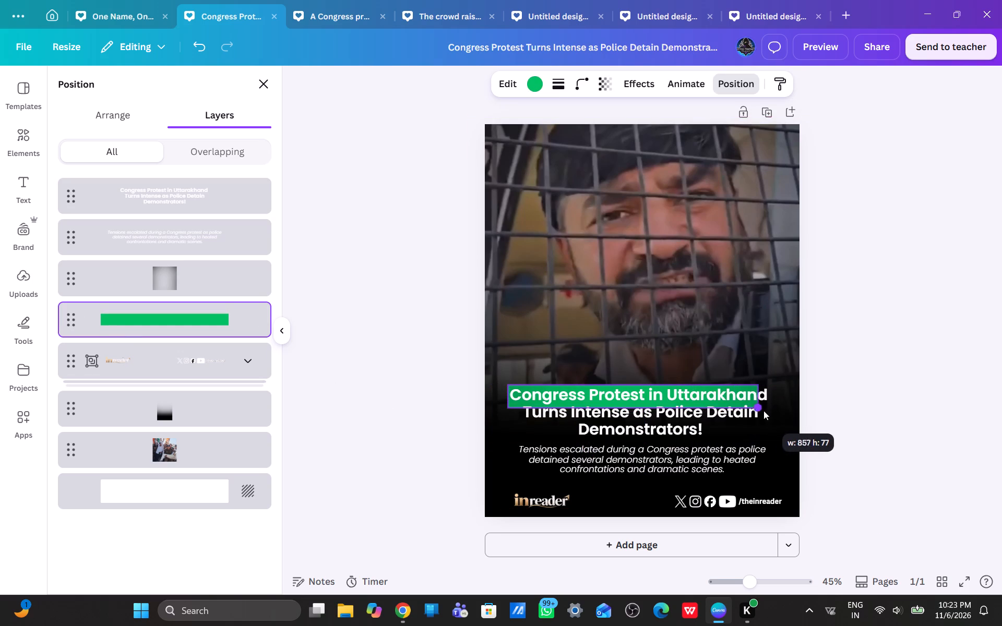
pyautogui.moveTo(764, 411); pyautogui.dragTo(777, 409)
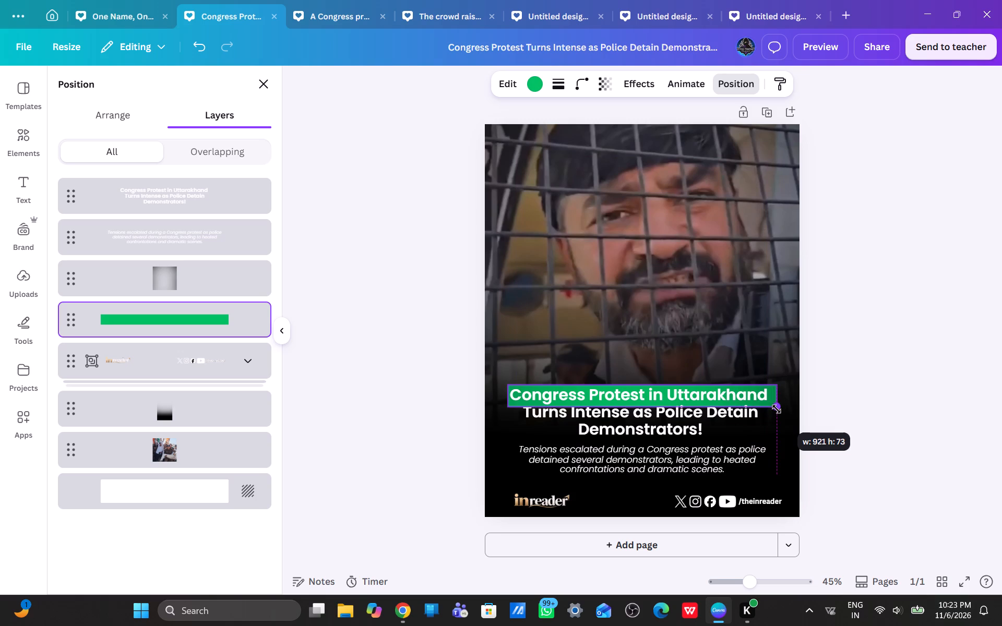
pyautogui.moveTo(777, 409); pyautogui.dragTo(776, 405)
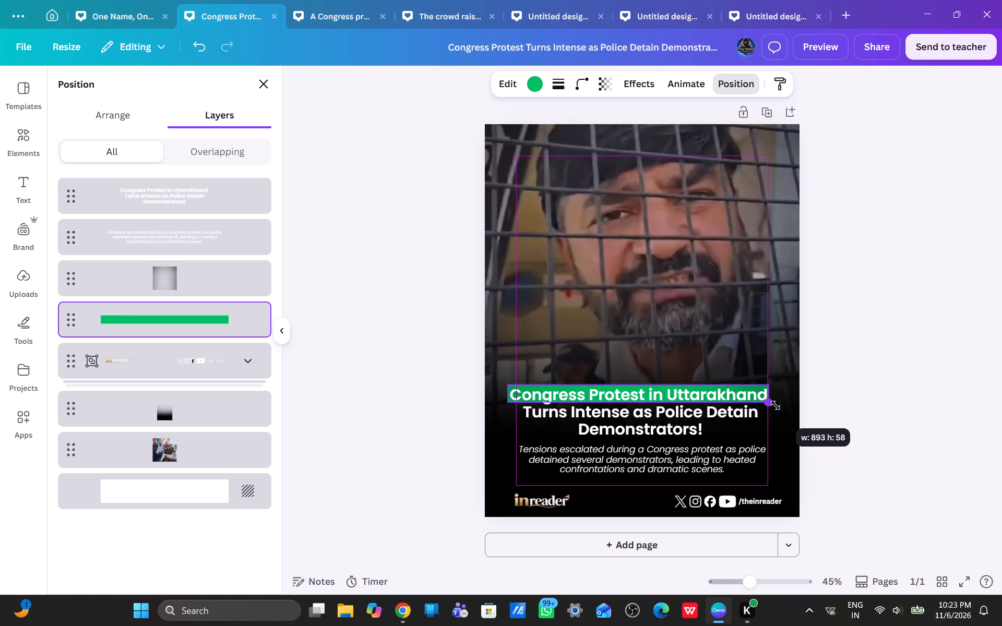
pyautogui.moveTo(776, 405); pyautogui.dragTo(777, 407)
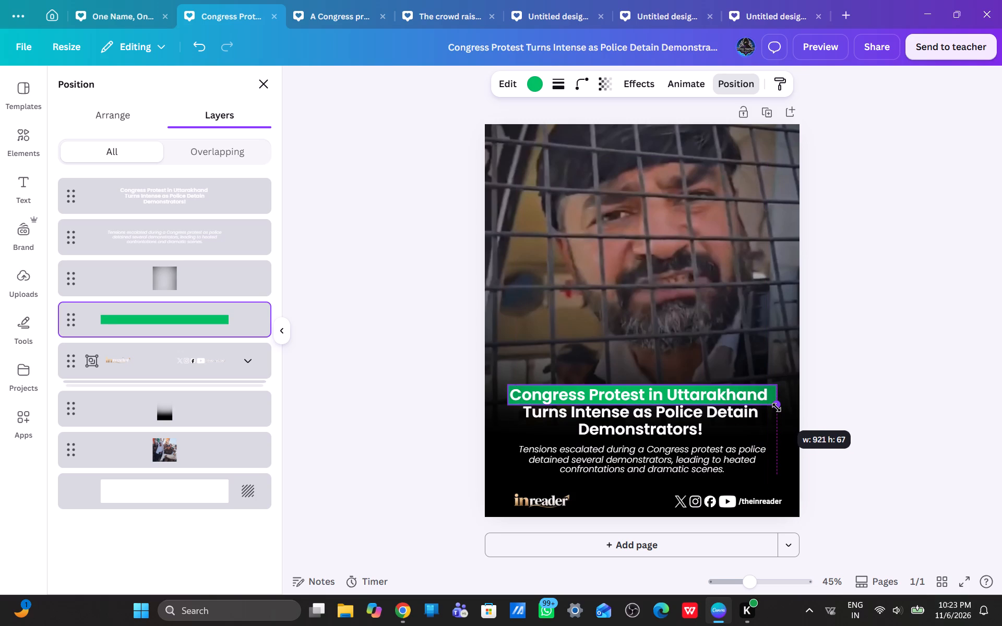
pyautogui.moveTo(777, 407); pyautogui.dragTo(776, 406)
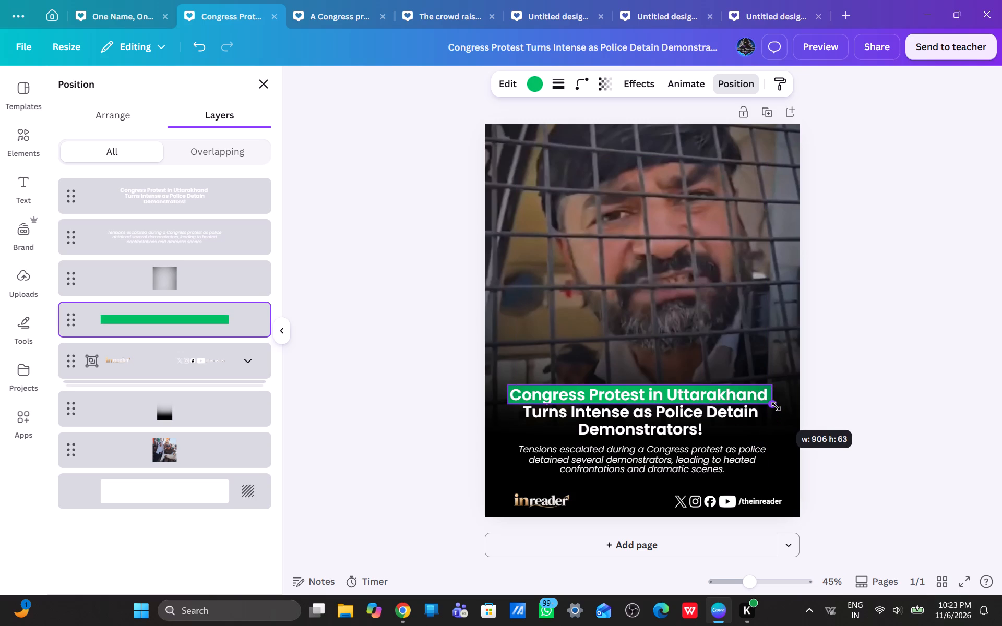
pyautogui.moveTo(776, 406); pyautogui.dragTo(777, 406)
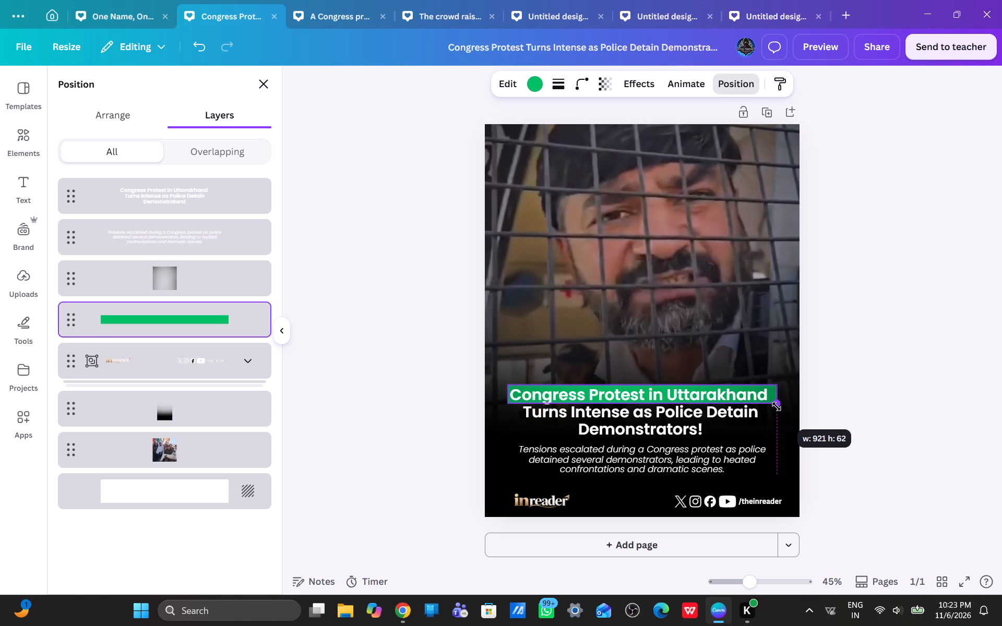
pyautogui.moveTo(777, 406); pyautogui.dragTo(776, 406)
pyautogui.doubleClick(877, 368)
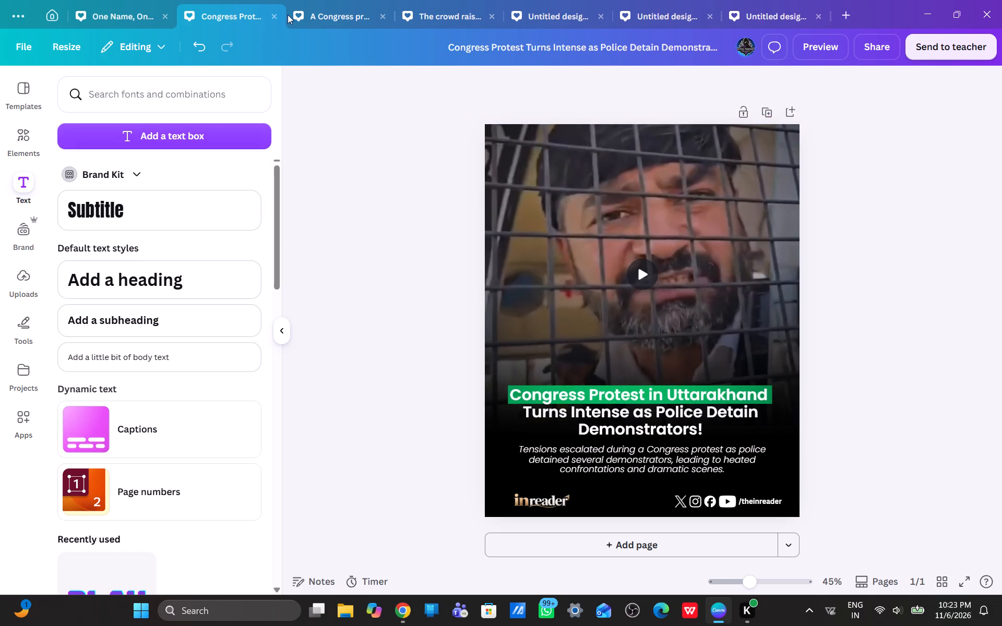
# In the “A Congress protest turned tense” post, add the recently used tall dark gradient, rotate it 180° and move it to the page top.
pyautogui.click(328, 3)
pyautogui.click(327, 8)
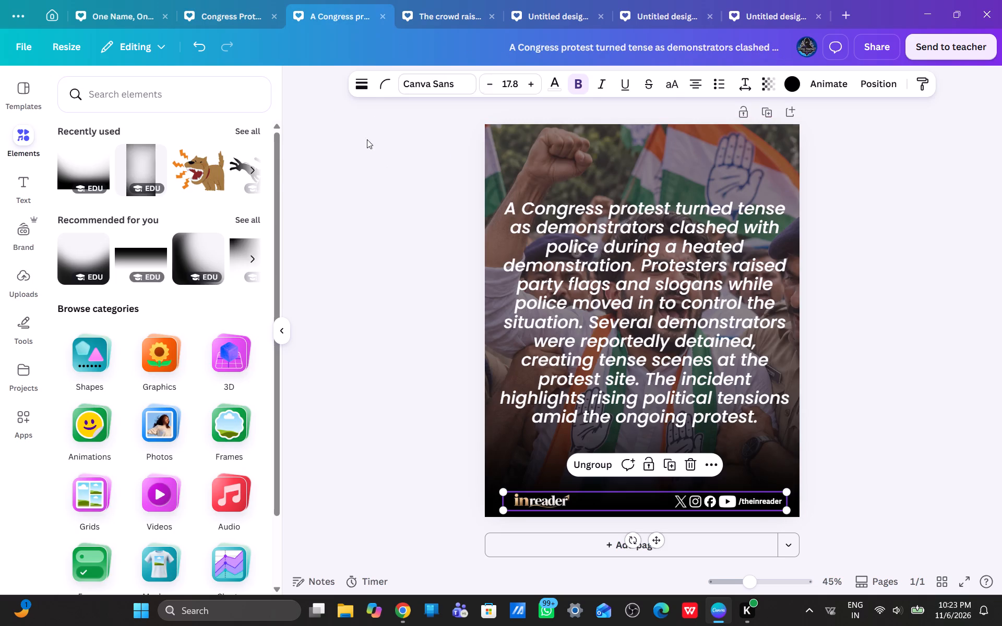
pyautogui.click(360, 191)
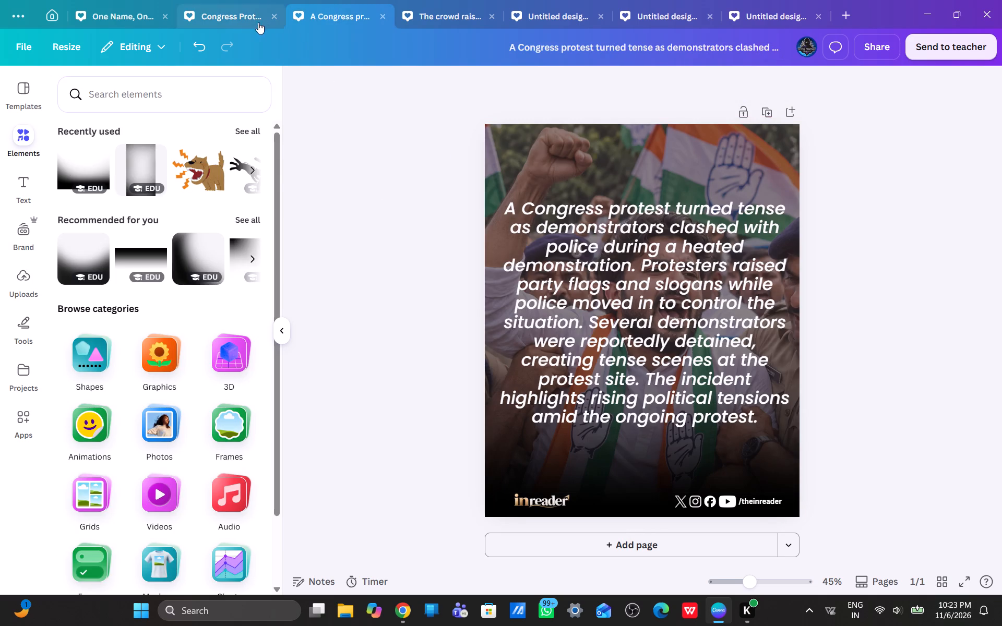
pyautogui.click(126, 172)
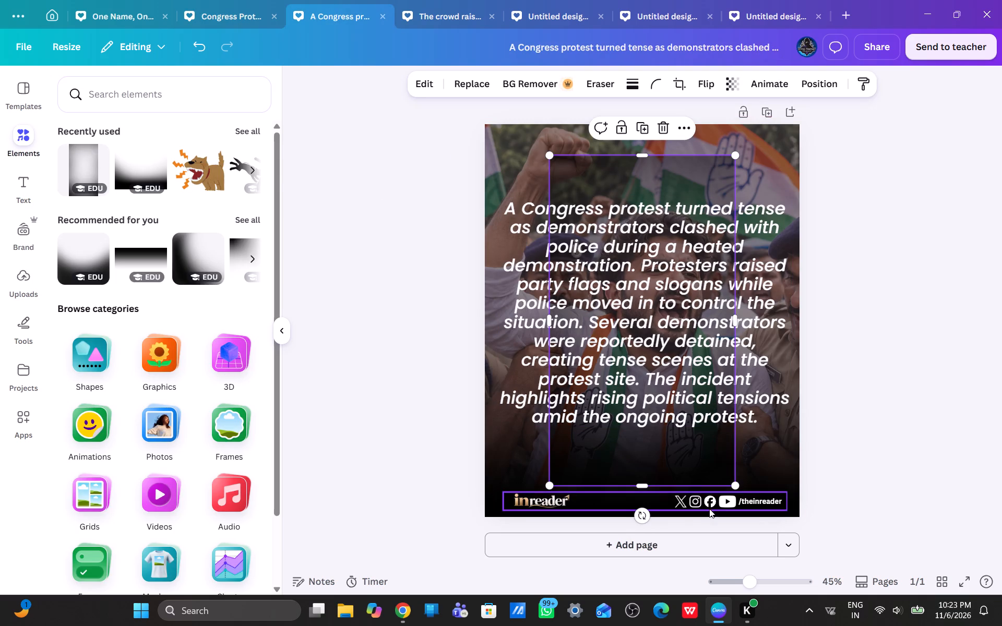
pyautogui.moveTo(639, 514); pyautogui.dragTo(653, 92)
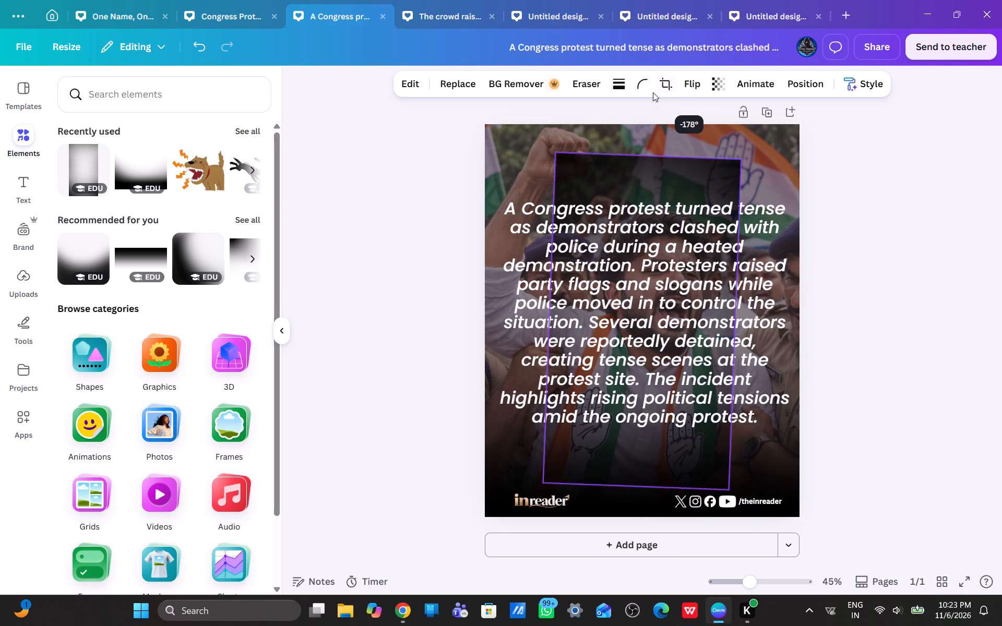
pyautogui.moveTo(653, 92); pyautogui.dragTo(641, 96)
pyautogui.moveTo(647, 183); pyautogui.dragTo(646, 182)
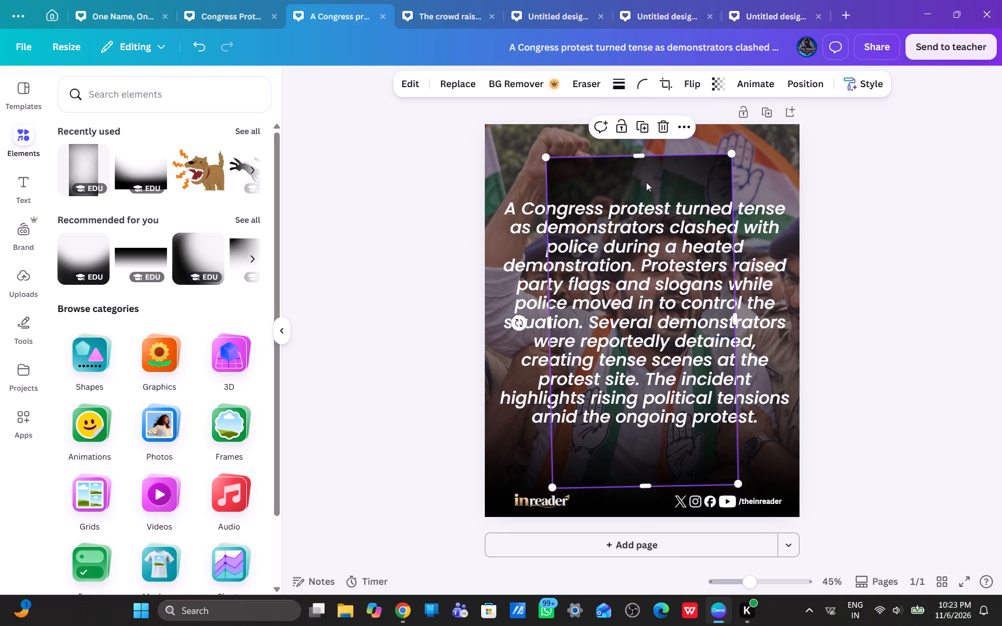
pyautogui.moveTo(646, 182); pyautogui.dragTo(581, 150)
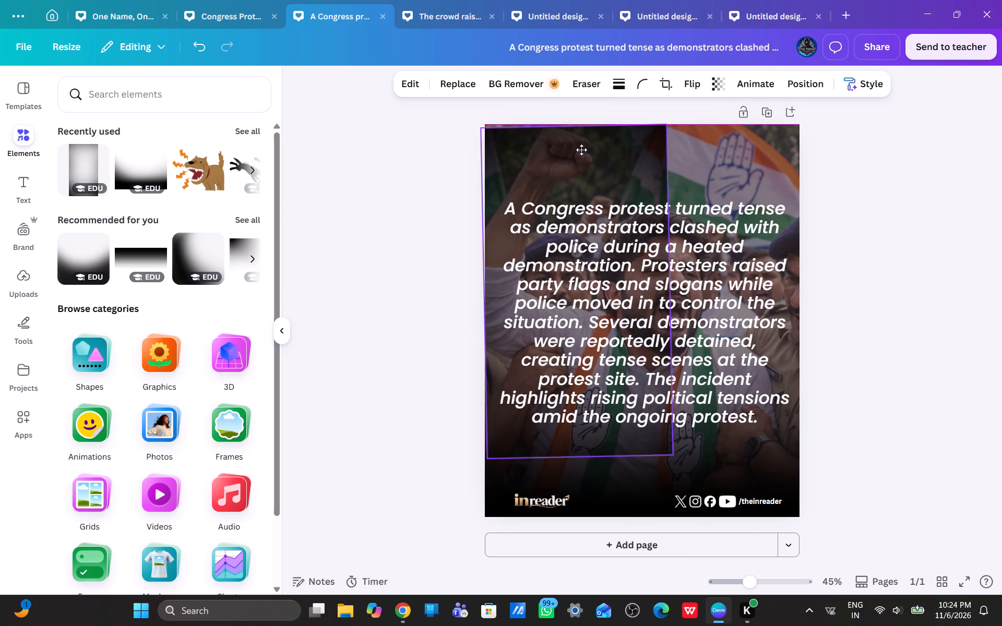
pyautogui.moveTo(581, 150); pyautogui.dragTo(583, 152)
pyautogui.click(576, 99)
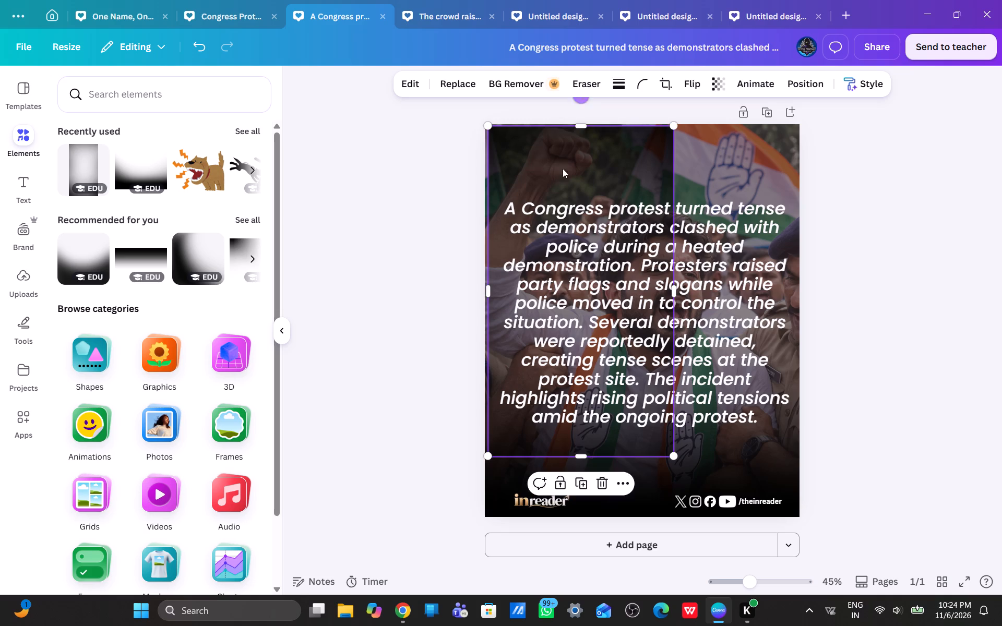
# Stretch the gradient slightly past both page sides, start it just above the page top and extend its lower edge slightly below the paragraph.
pyautogui.moveTo(569, 182); pyautogui.dragTo(556, 170)
pyautogui.moveTo(662, 276); pyautogui.dragTo(813, 288)
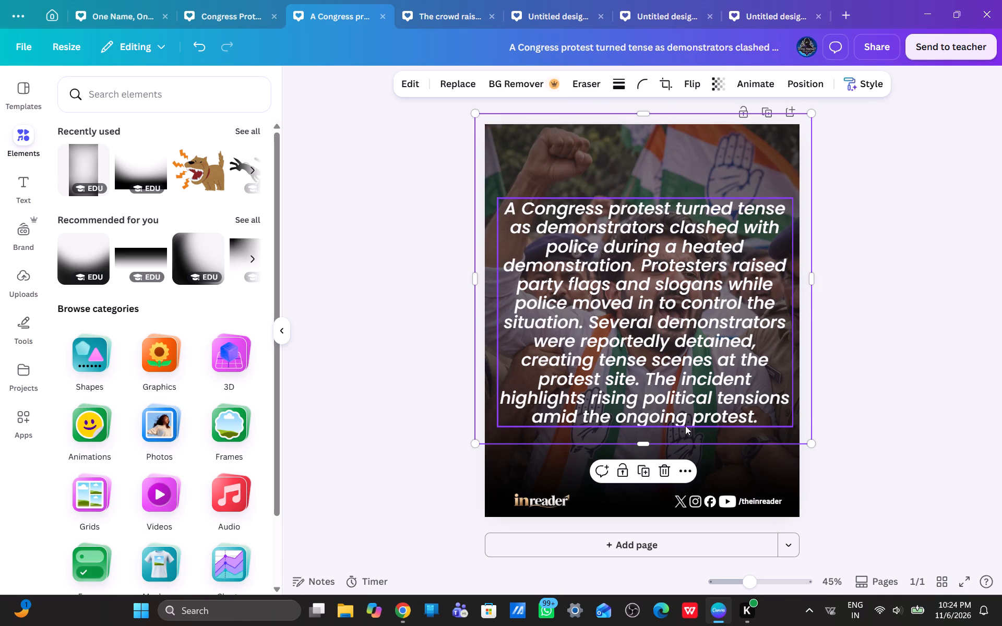
pyautogui.moveTo(642, 443); pyautogui.dragTo(641, 454)
pyautogui.click(906, 368)
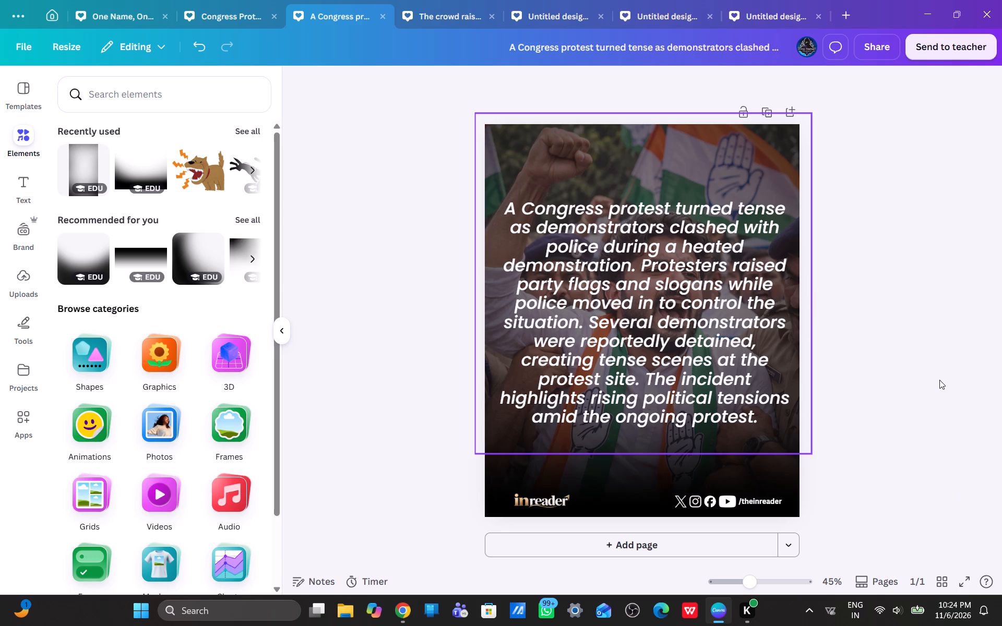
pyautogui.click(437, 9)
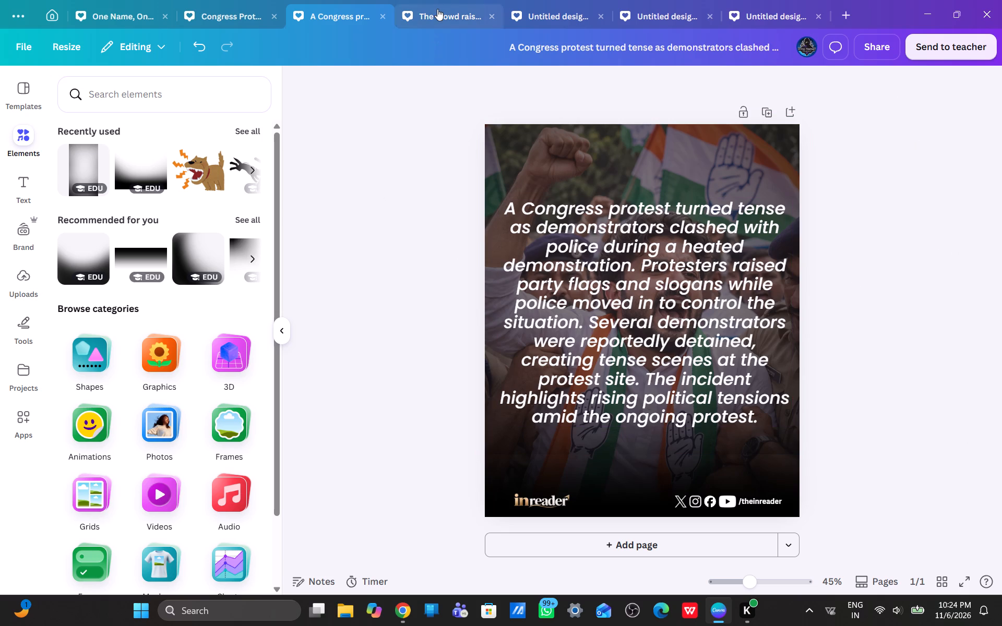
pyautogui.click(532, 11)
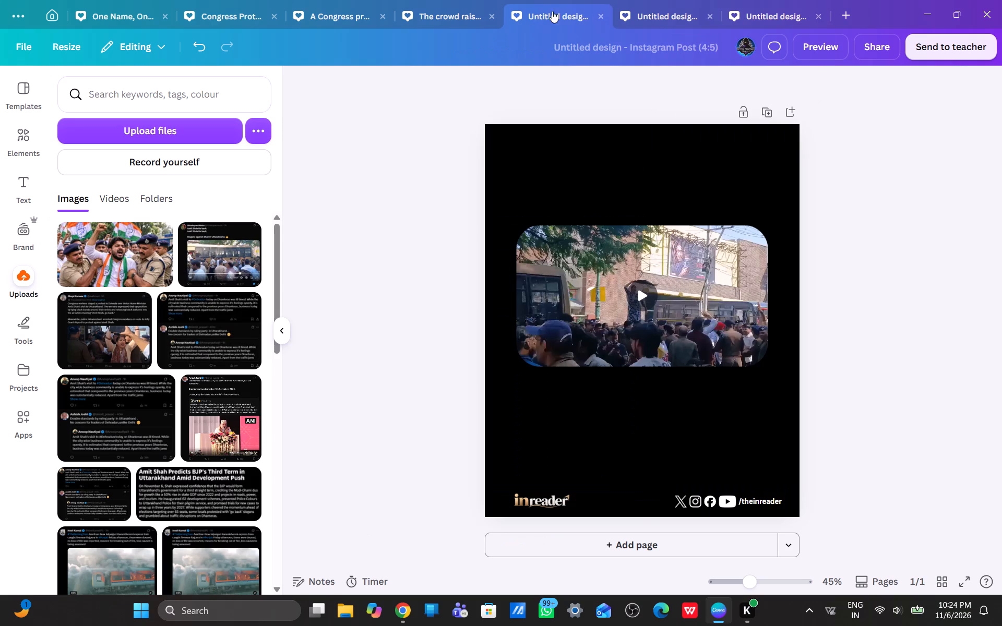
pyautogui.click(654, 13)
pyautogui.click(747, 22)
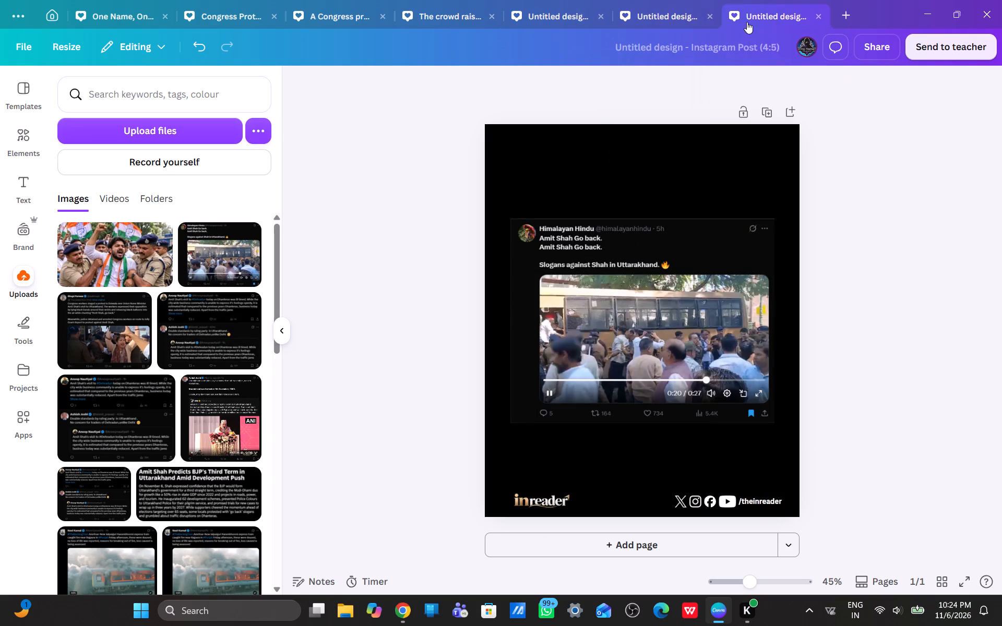
# Download the “Congress Protest in Uttarakhand” video post as an MP4 video.
pyautogui.click(206, 17)
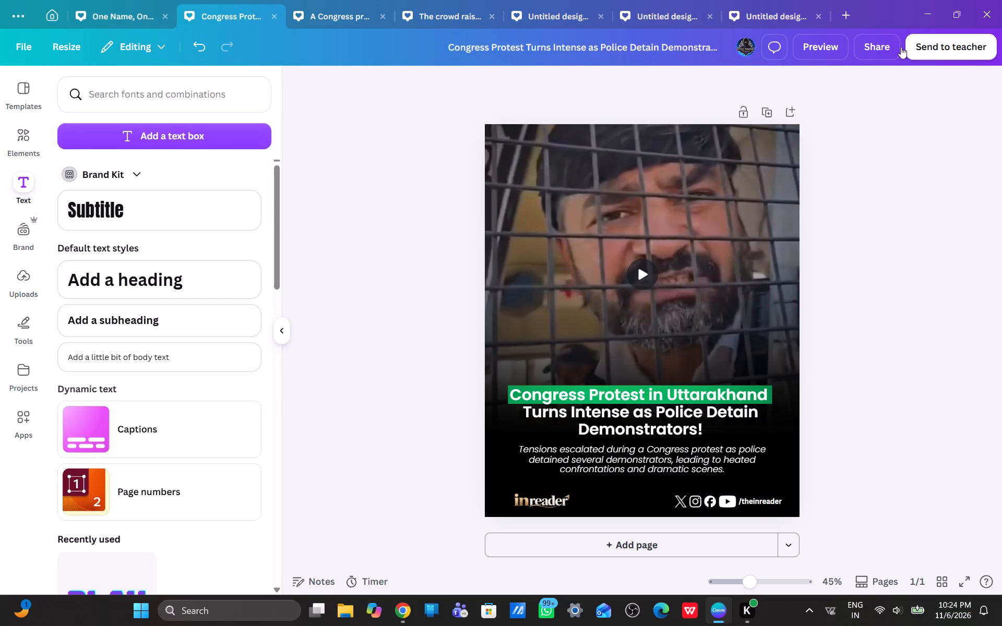
pyautogui.click(890, 46)
pyautogui.click(770, 361)
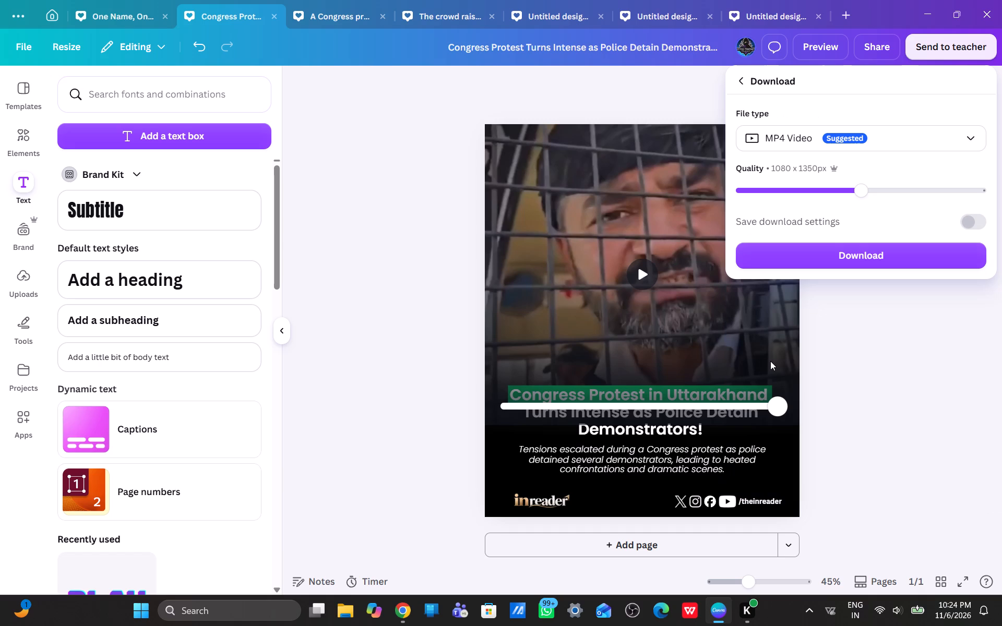
pyautogui.click(826, 256)
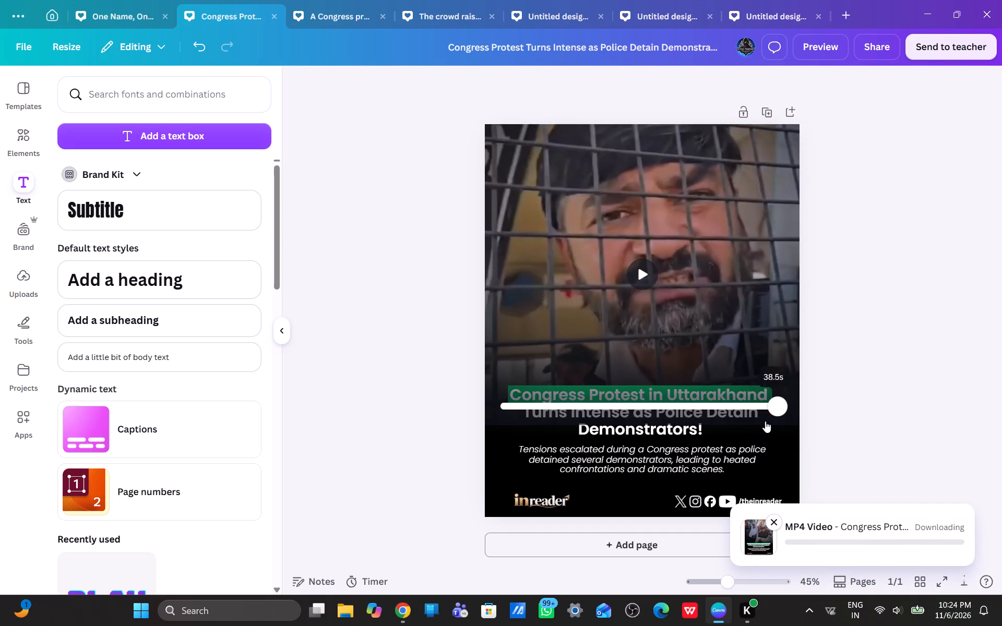
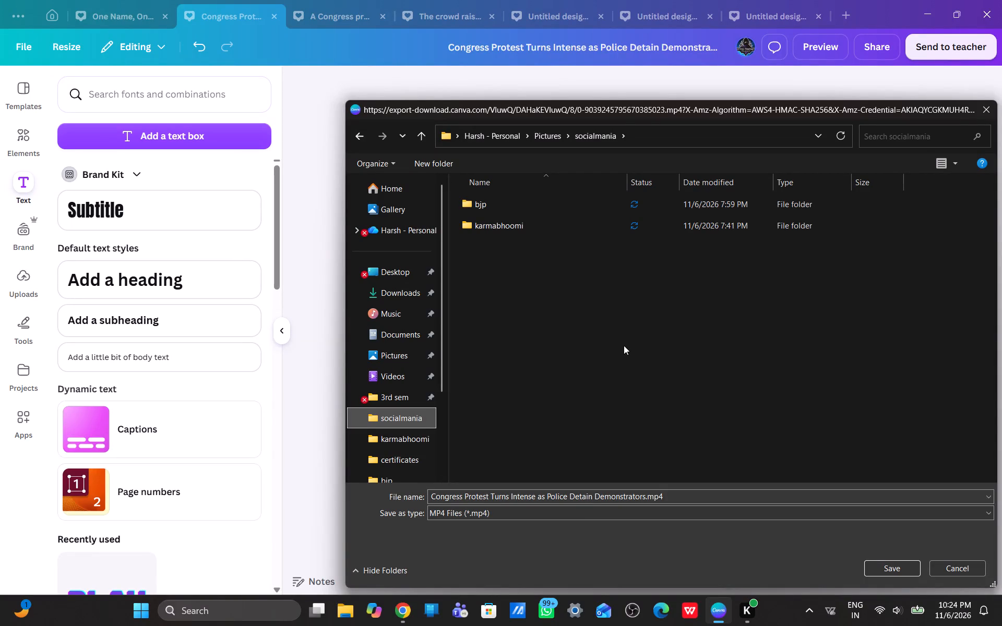
# Create a new folder named “Congress” inside the socialmania folder for the downloaded posts.
pyautogui.hotkey('ctrl', 'shift', 'n')
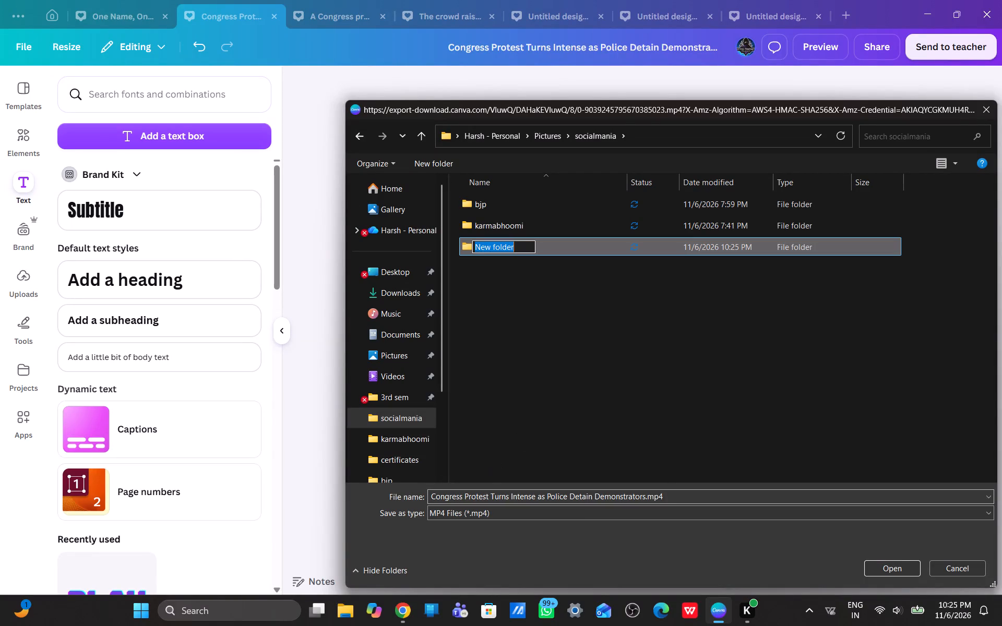
pyautogui.moveTo(464, 495); pyautogui.dragTo(427, 498)
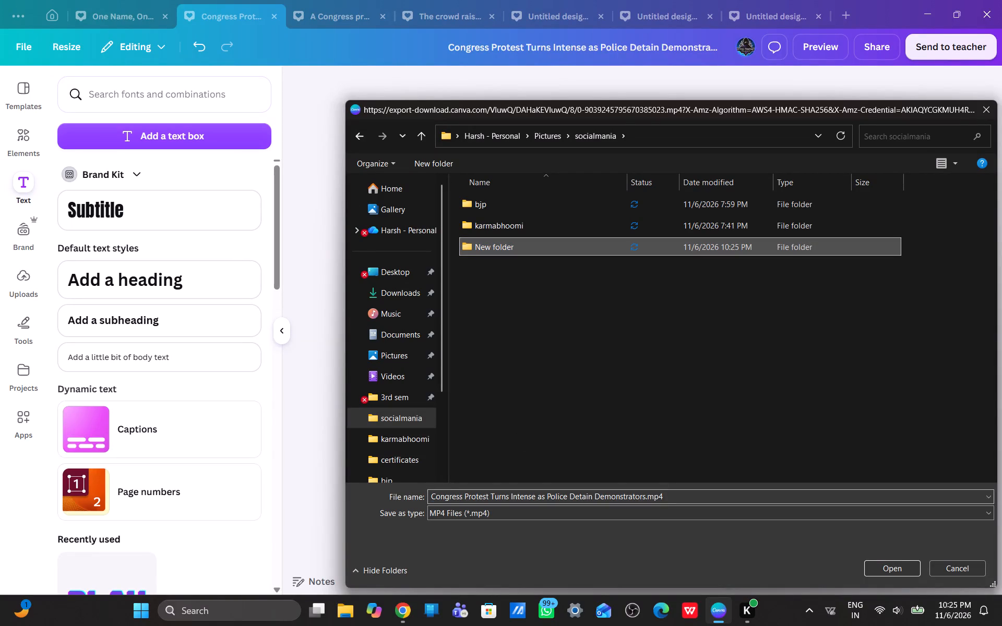
pyautogui.moveTo(462, 499); pyautogui.dragTo(432, 493)
pyautogui.click(435, 497)
pyautogui.moveTo(432, 497); pyautogui.dragTo(461, 502)
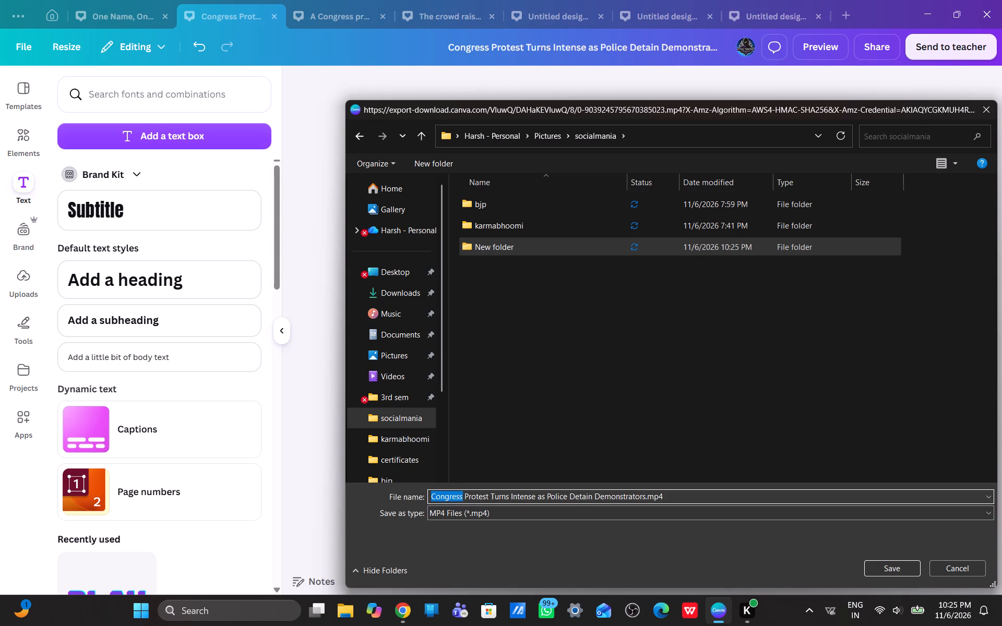
pyautogui.hotkey('ctrl', 'c')
pyautogui.press('BackSpace')
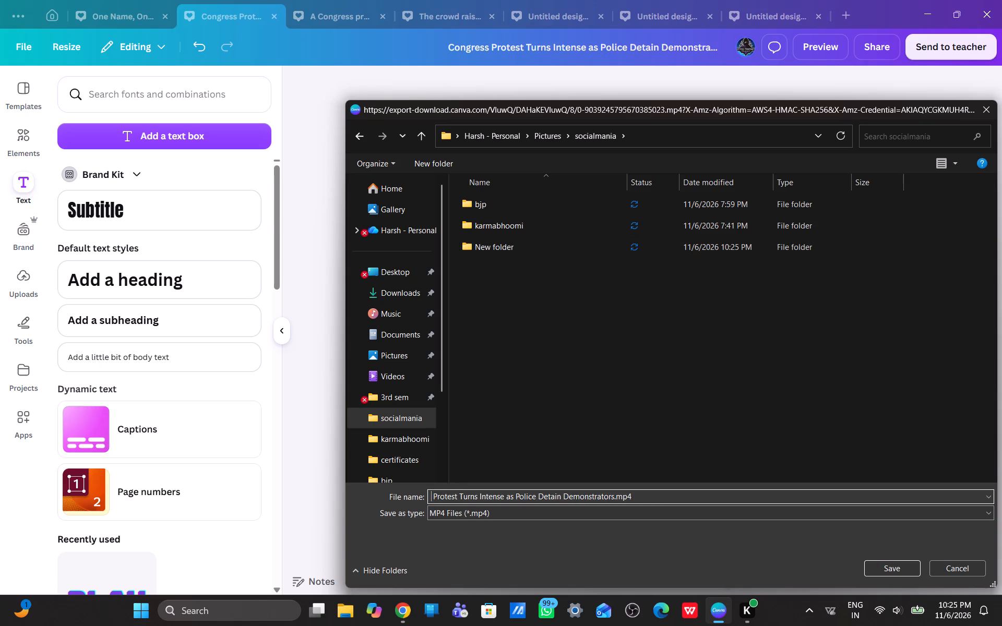
pyautogui.hotkey('ctrl', 'a')
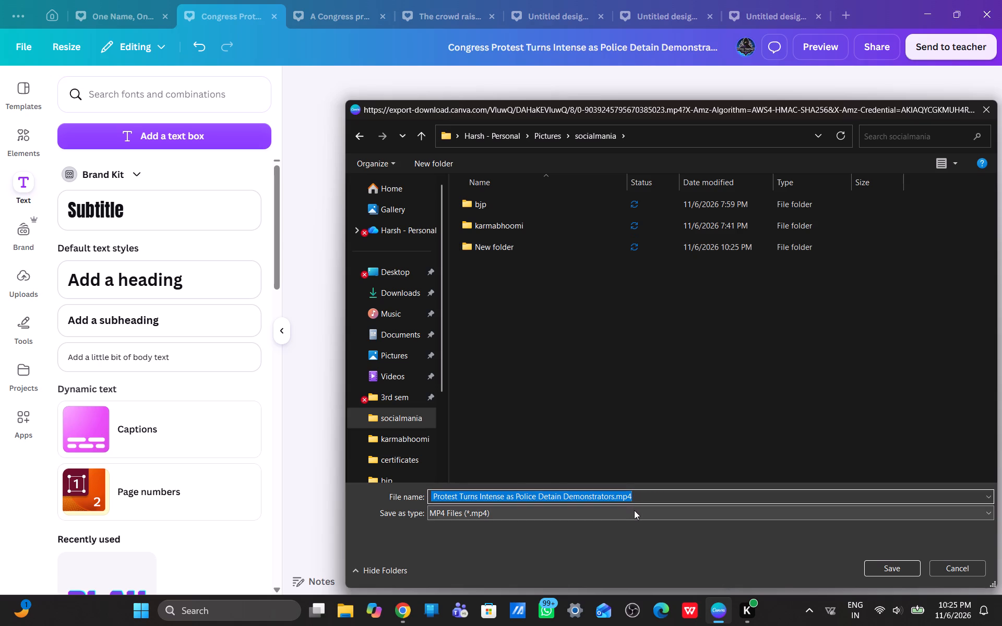
pyautogui.press('BackSpace')
pyautogui.click(505, 257)
pyautogui.click(505, 254)
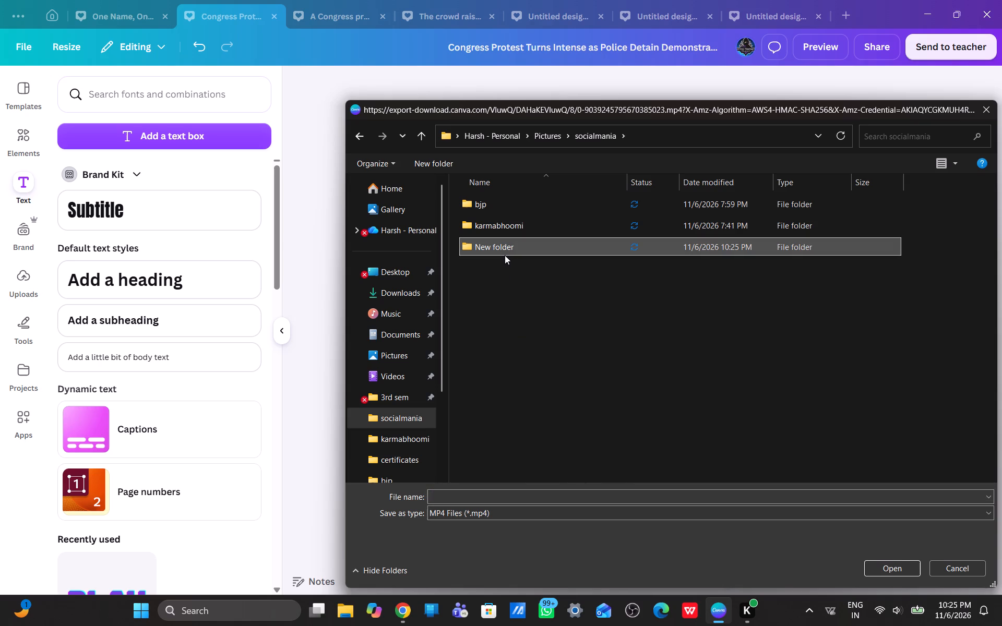
pyautogui.press('F2')
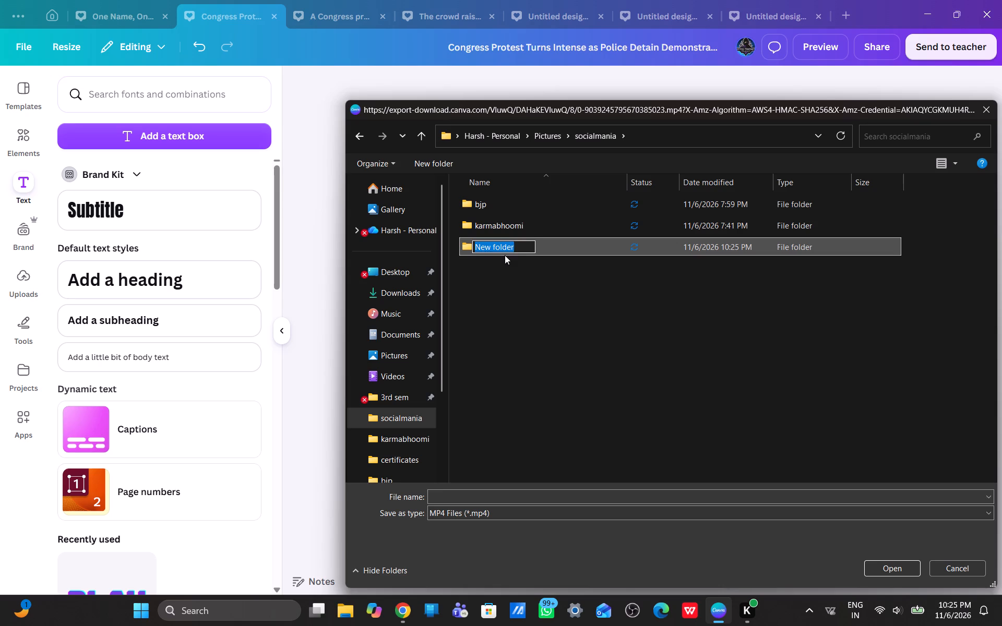
pyautogui.hotkey('ctrl', 'v')
pyautogui.press('Return')
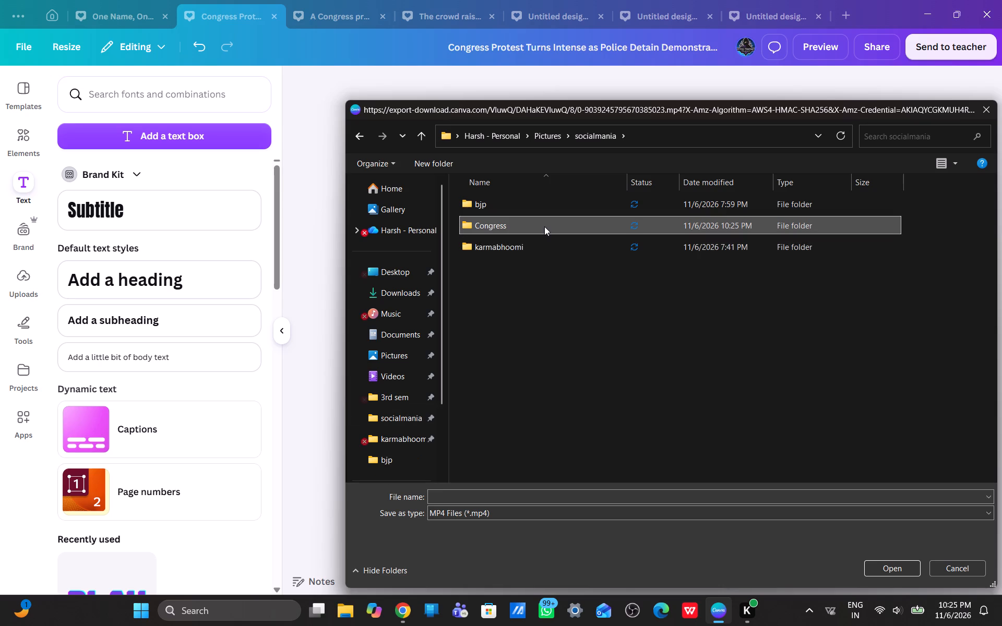
# Save the “Congress Protest in Uttarakhand” video in the Congress folder under the file name “Congress”.
pyautogui.doubleClick(544, 224)
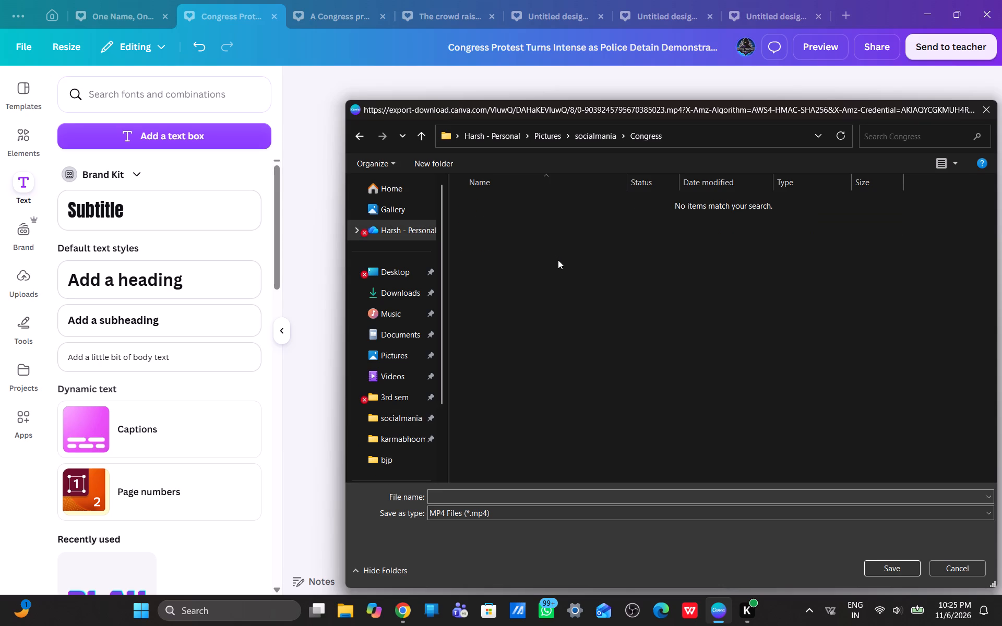
pyautogui.keyDown('ctrl'); pyautogui.click(484, 499); pyautogui.keyUp('ctrl')
pyautogui.hotkey('ctrl', 'v')
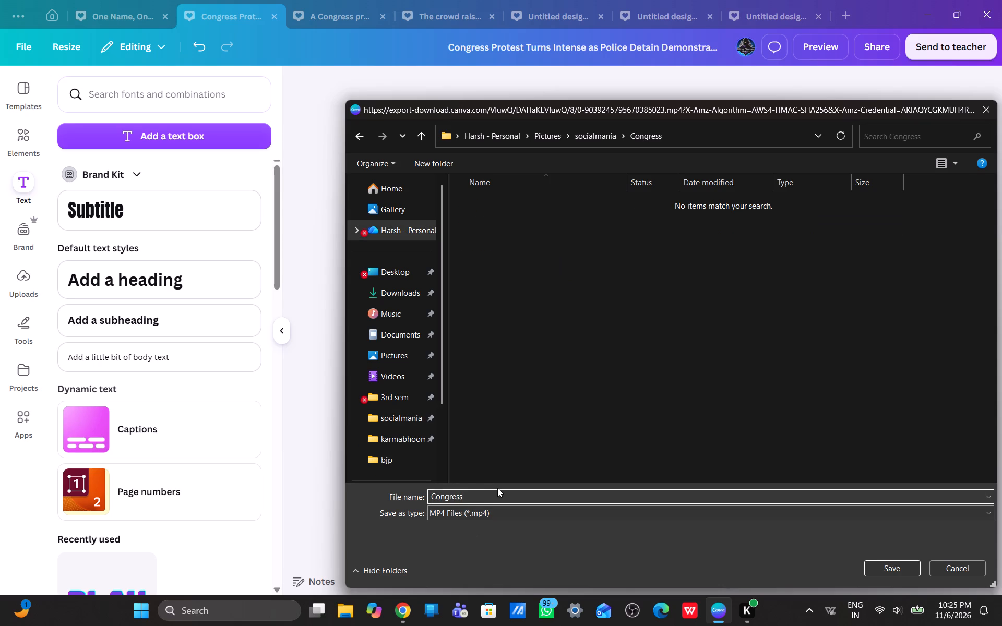
pyautogui.press('Return')
# Download the “A Congress protest turned tense” post as a PNG and save it as “Congress2” in the Congress folder.
pyautogui.click(346, 7)
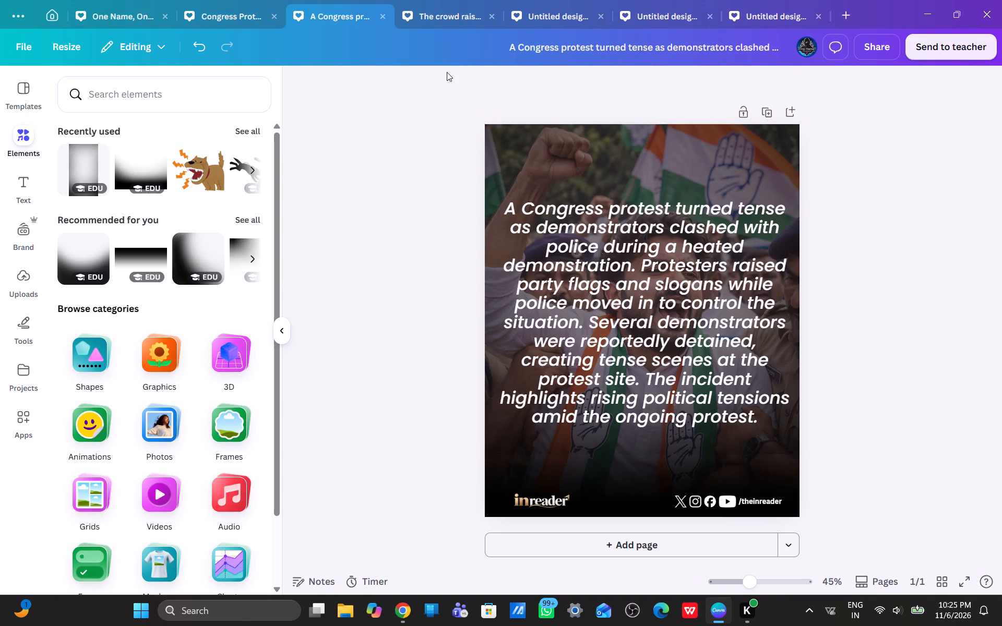
pyautogui.click(874, 53)
pyautogui.click(771, 350)
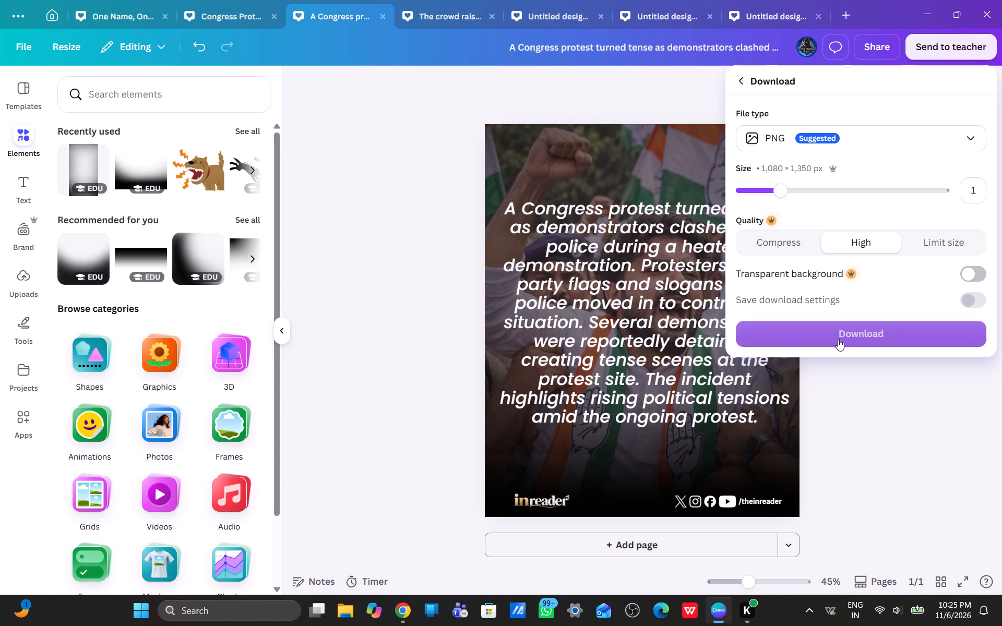
pyautogui.click(833, 339)
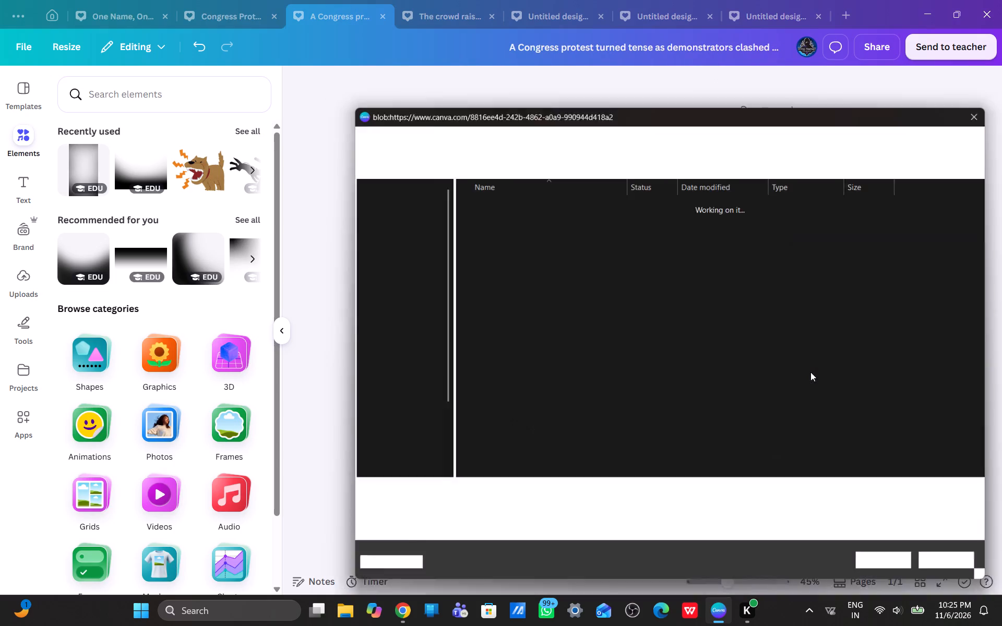
pyautogui.hotkey('ctrl', 'v')
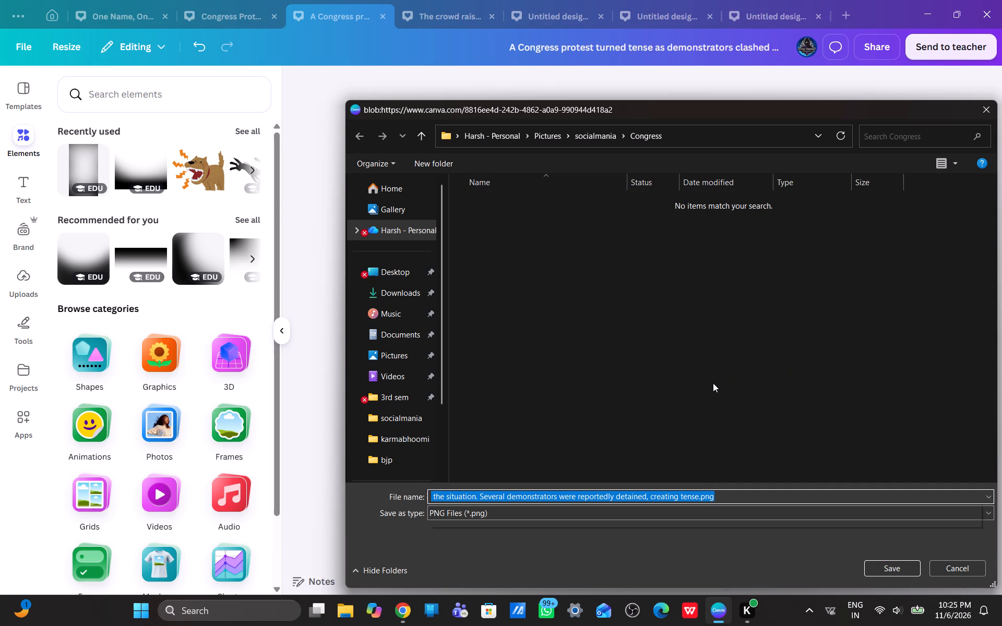
pyautogui.press('2')
pyautogui.press('Return')
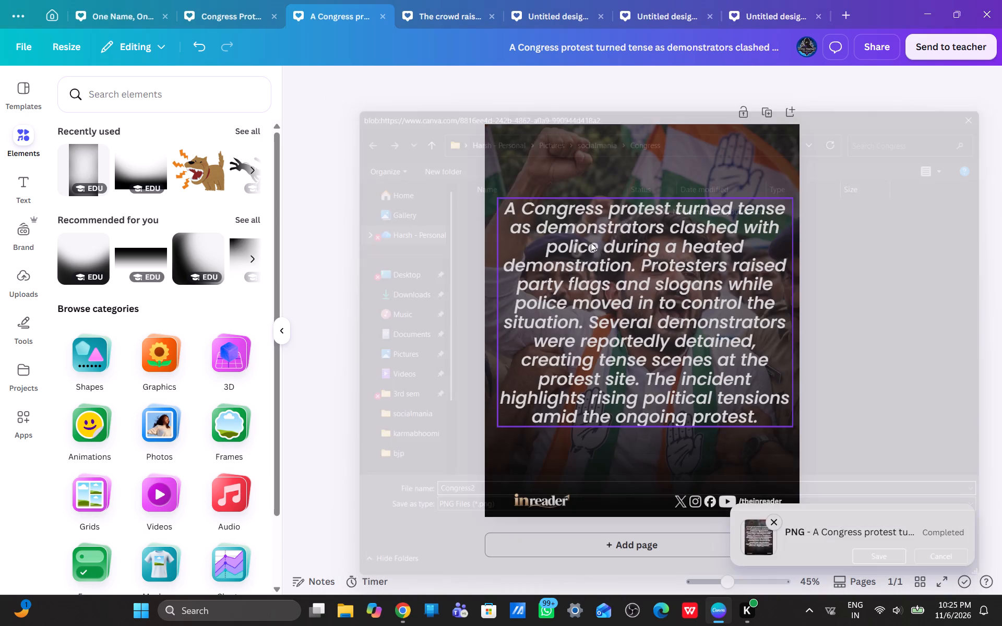
# Download “The crowd raised slogans” post as an MP4 video and save it as “Congress3” in the Congress folder.
pyautogui.click(422, 13)
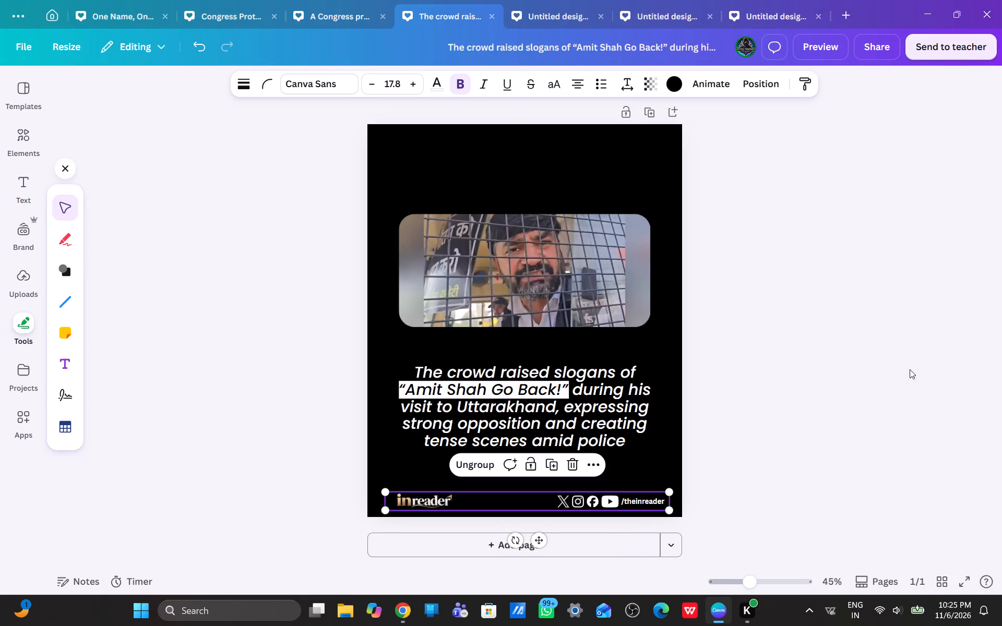
pyautogui.click(886, 40)
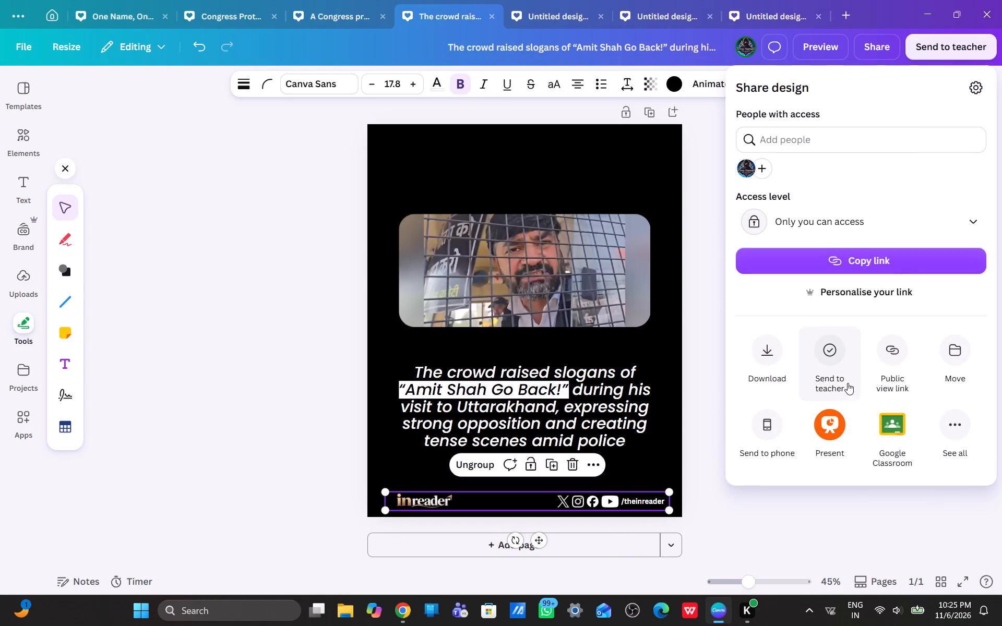
pyautogui.click(761, 367)
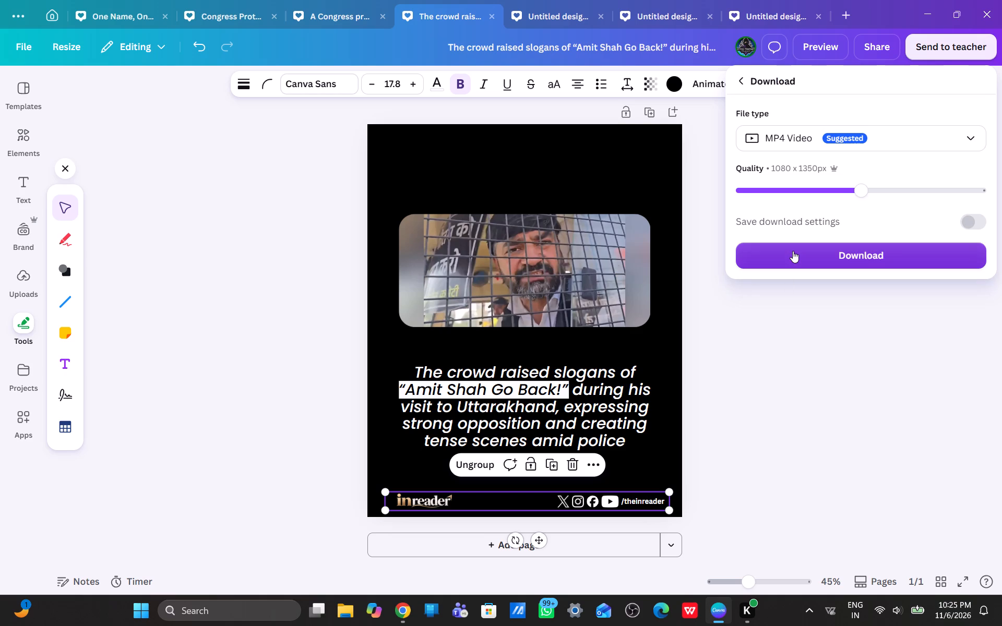
pyautogui.click(793, 251)
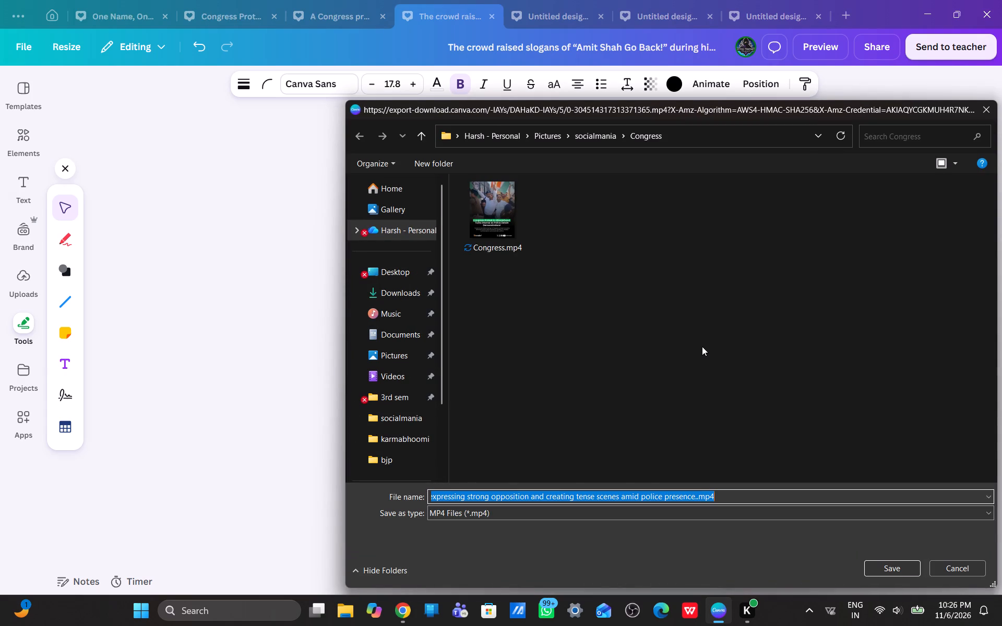
pyautogui.hotkey('ctrl', 'v')
pyautogui.press('3')
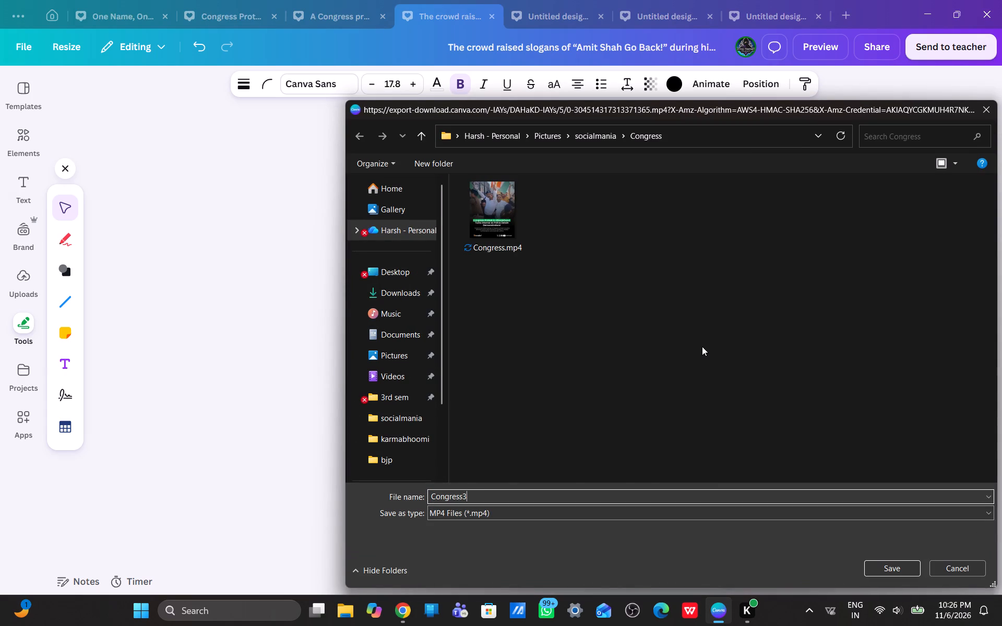
pyautogui.press('Return')
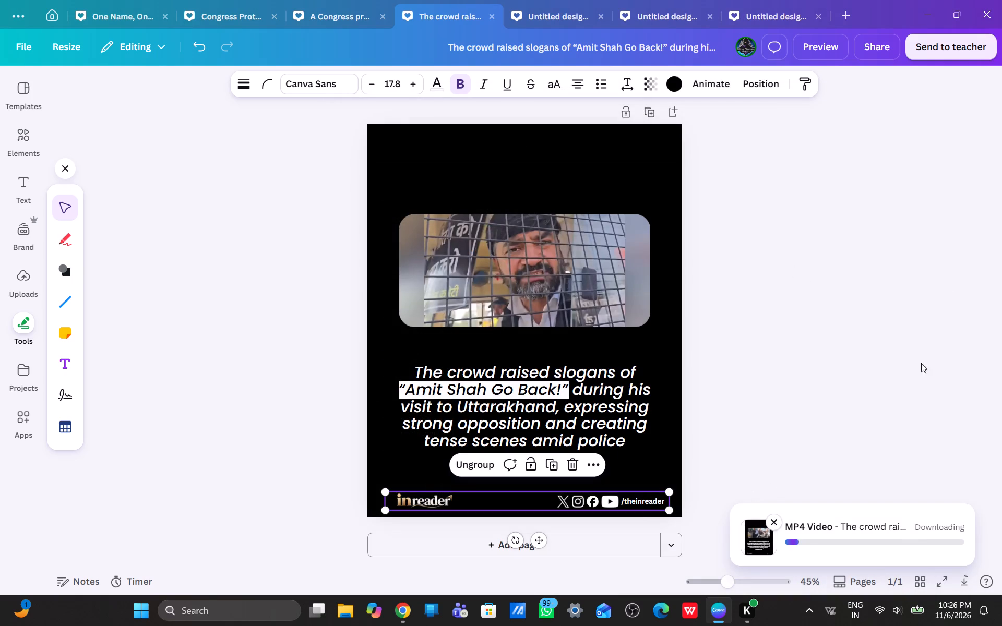
# Start the MP4 video download of the untitled post with the rounded street-crowd video and no text.
pyautogui.click(544, 10)
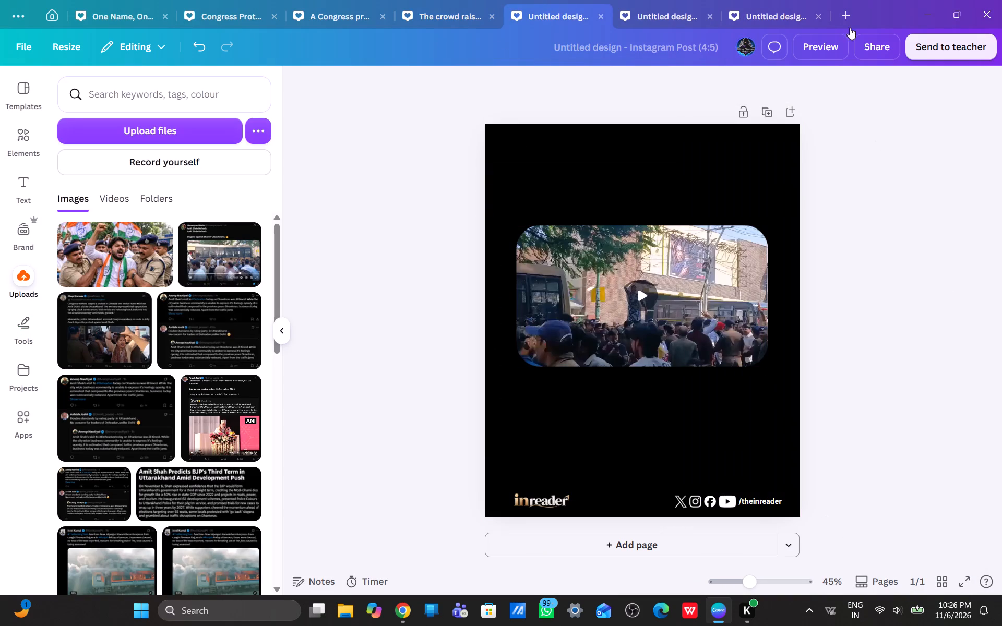
pyautogui.click(871, 53)
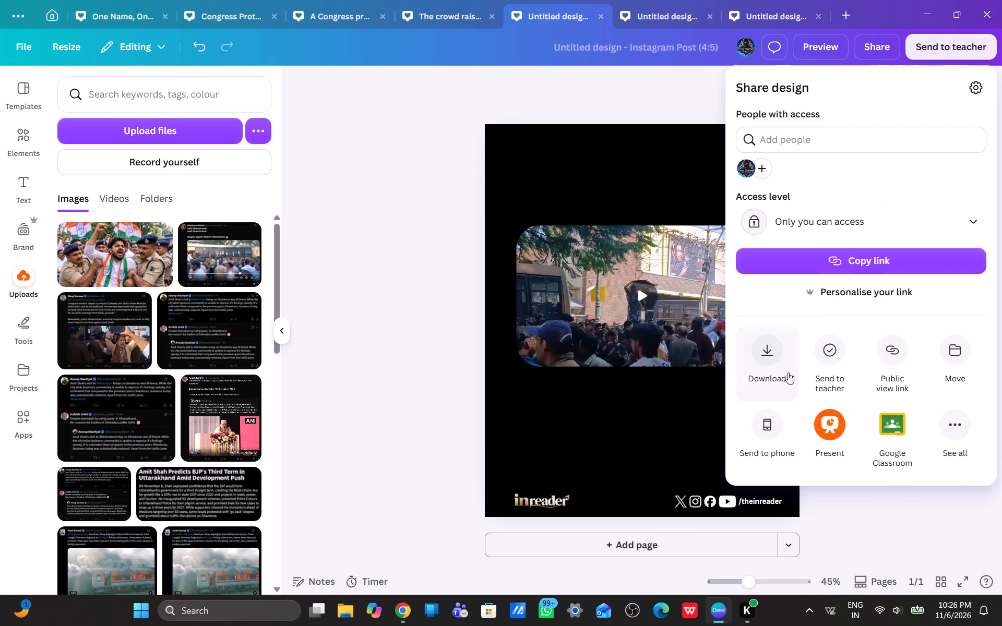
pyautogui.click(780, 370)
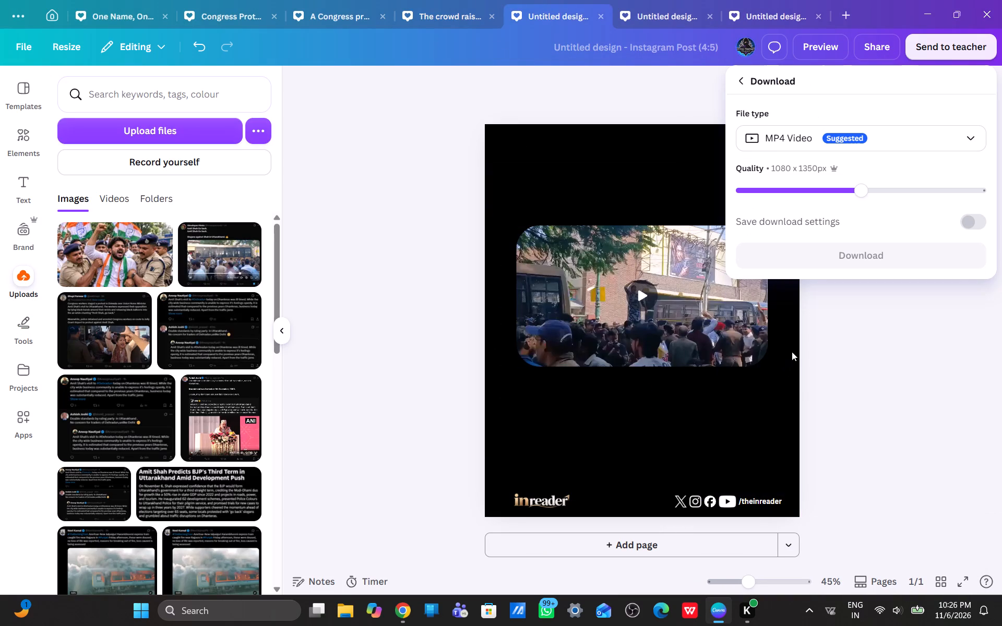
pyautogui.click(813, 262)
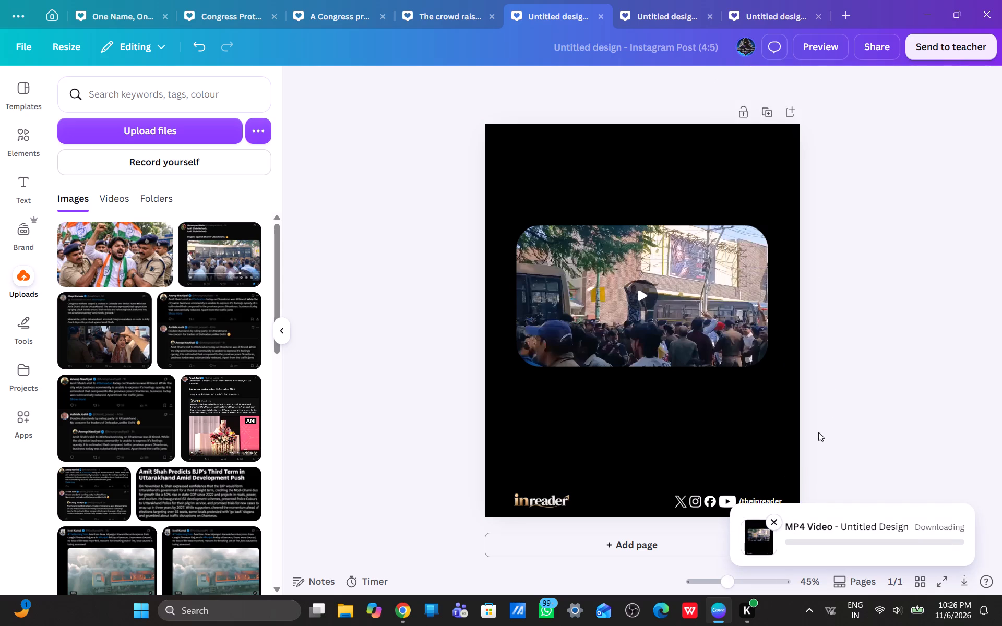
# Export the untitled post with the Doiwala protest screenshot as a PNG and name the file “Congress4”.
pyautogui.click(668, 11)
pyautogui.click(881, 47)
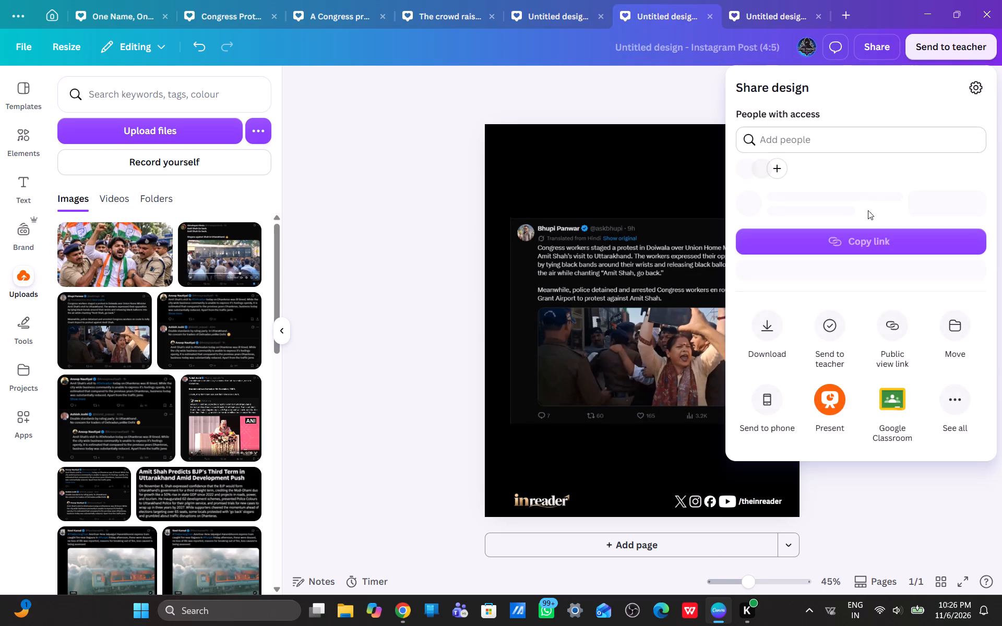
pyautogui.click(782, 358)
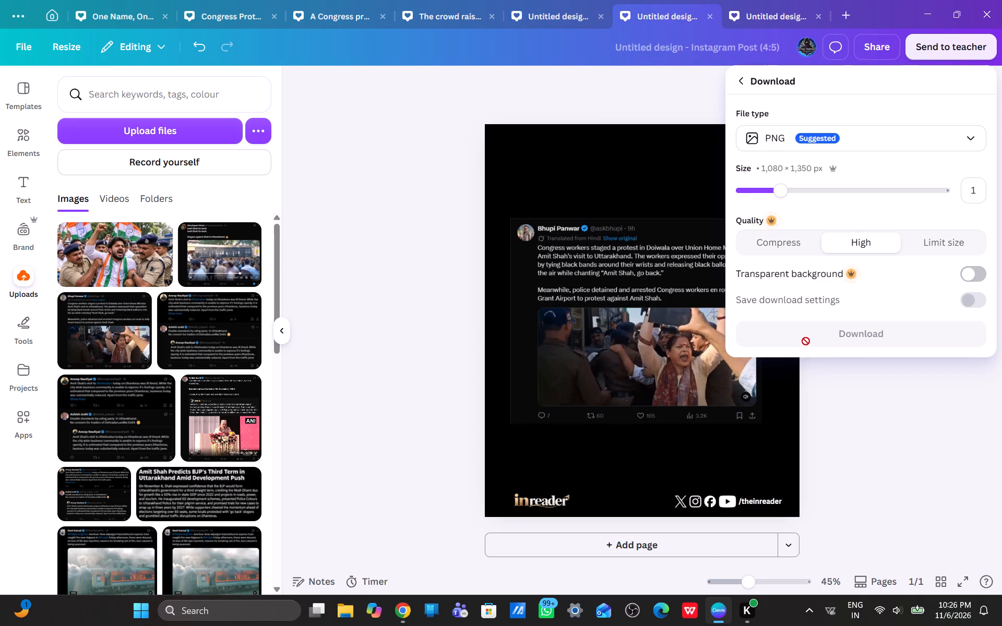
pyautogui.click(802, 340)
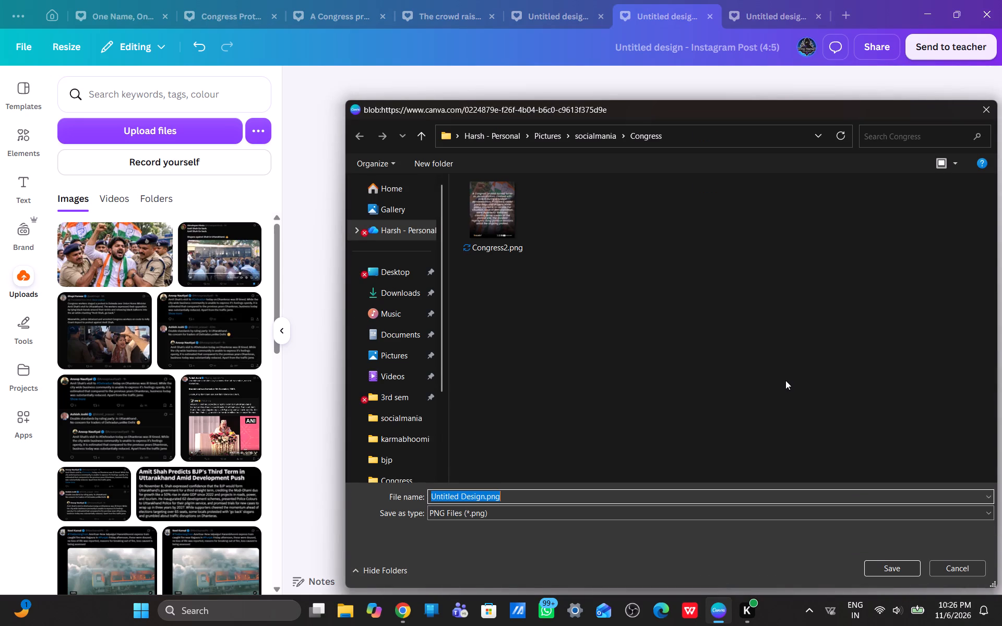
pyautogui.hotkey('ctrl', 'v')
pyautogui.press('4')
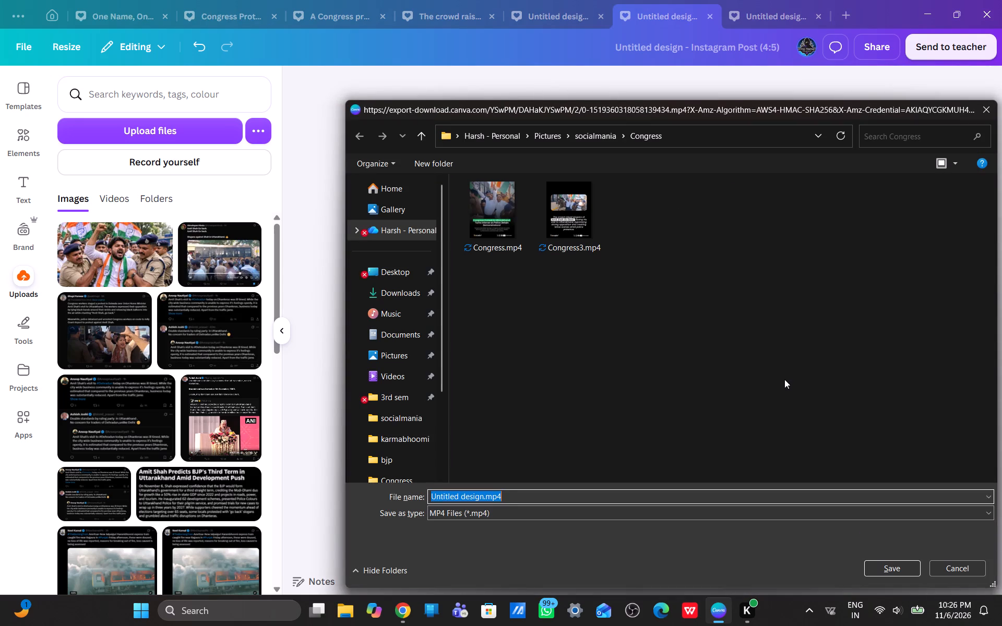
# Save the street-crowd video as “Congress5” and finish saving the “Congress4” PNG, both in the Congress folder.
pyautogui.hotkey('ctrl', 'v')
pyautogui.press('5')
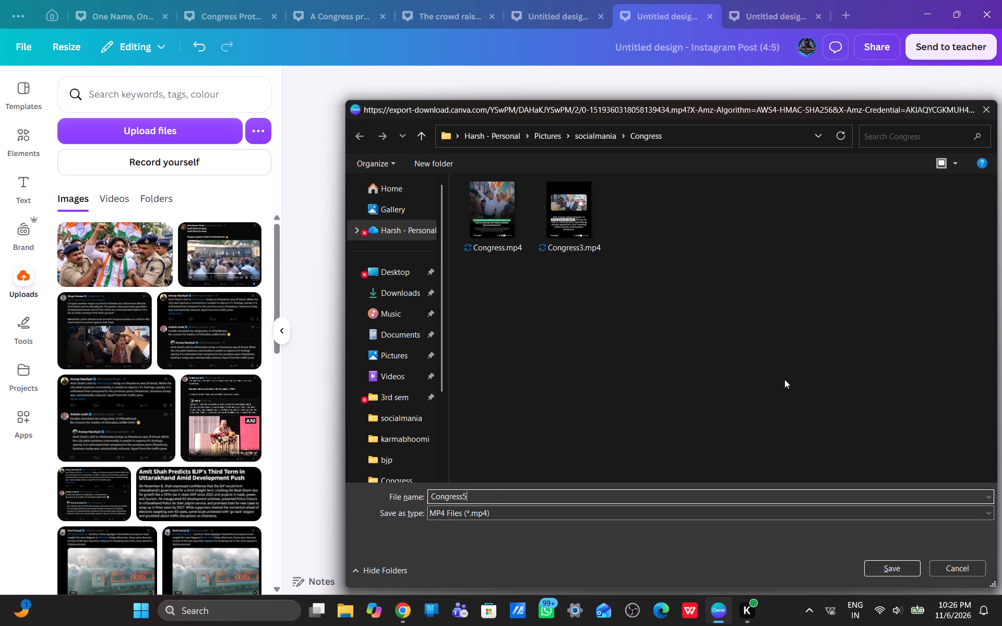
pyautogui.press('Return')
pyautogui.press('Return')
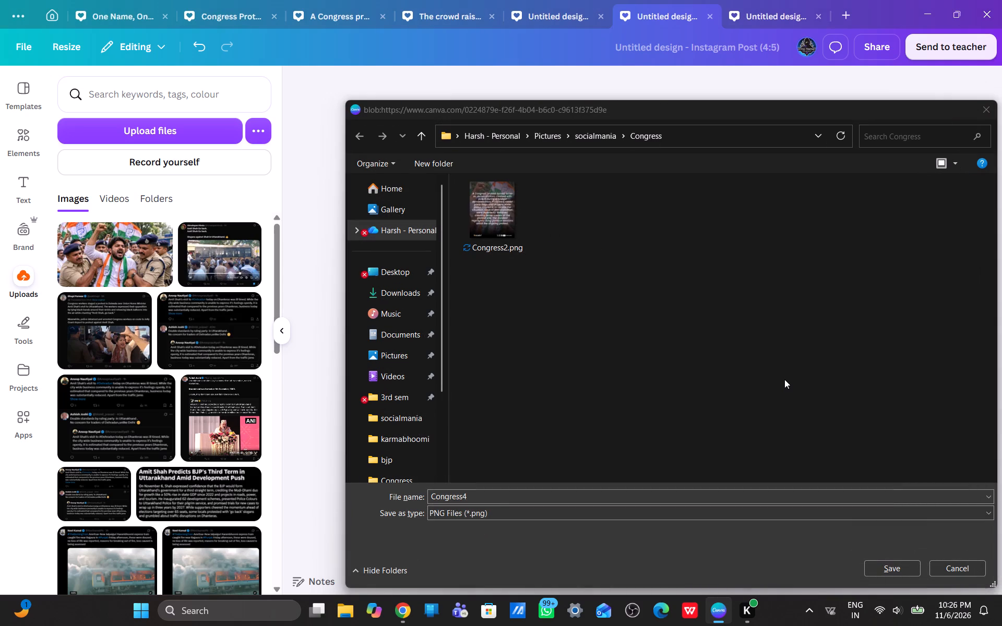
pyautogui.click(906, 571)
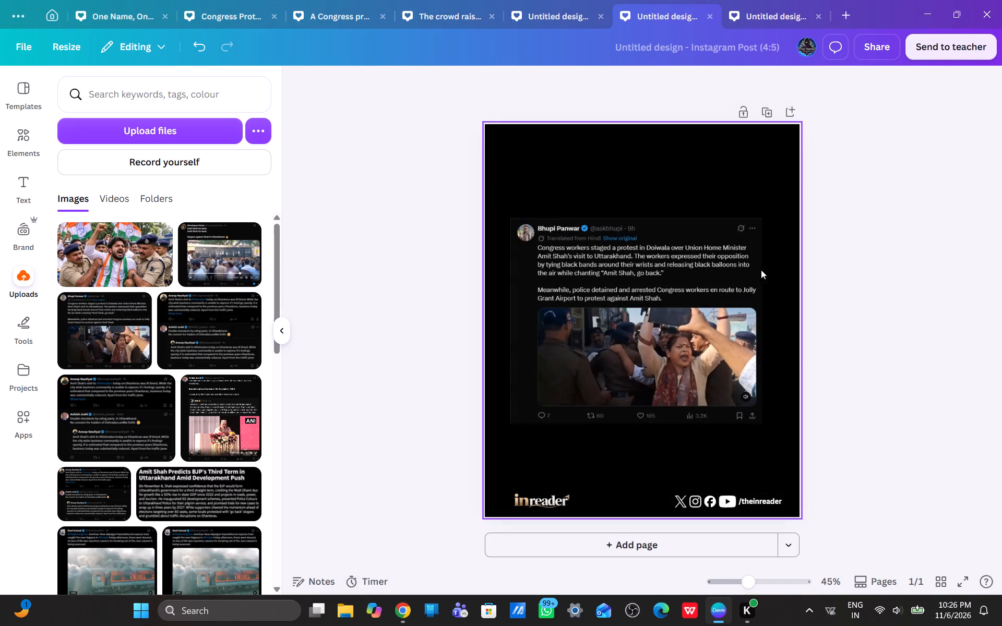
# Download the untitled post with the “Slogans against Shah in Uttarakhand” screenshot as a PNG and save it as “Congress6”.
pyautogui.click(763, 16)
pyautogui.click(869, 41)
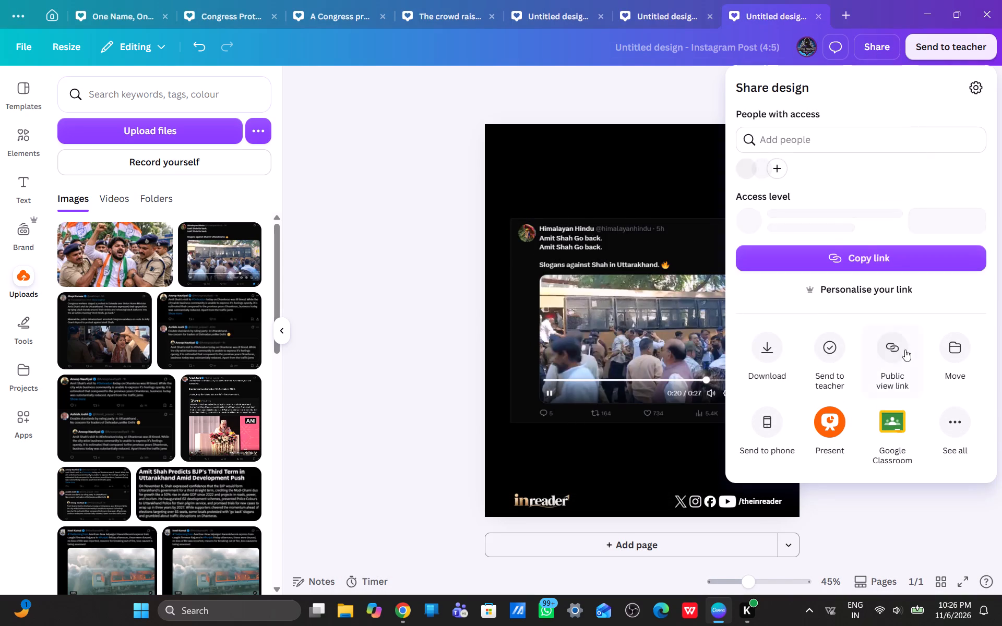
pyautogui.click(767, 372)
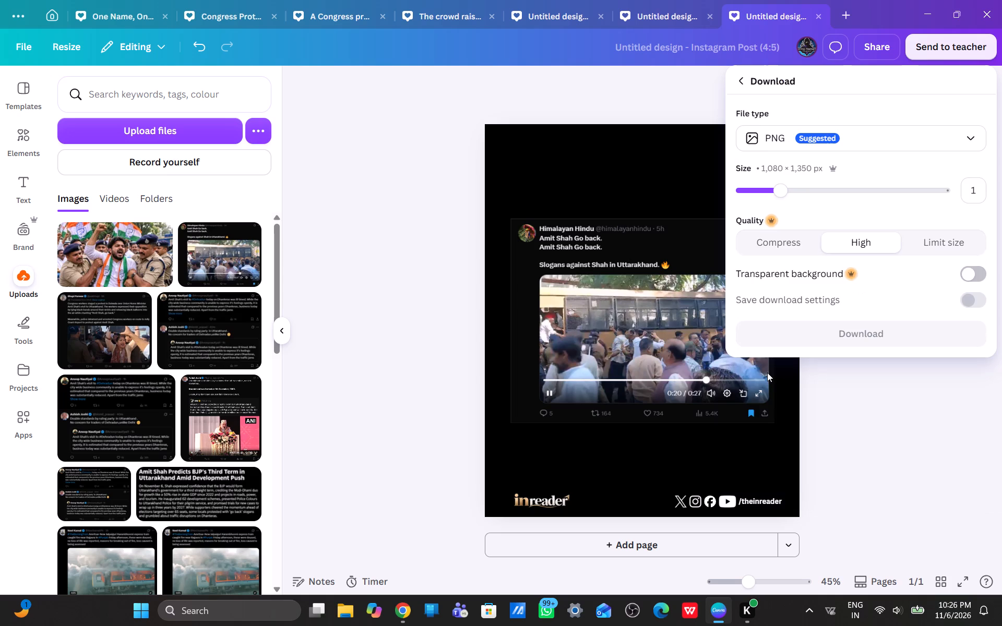
pyautogui.click(814, 339)
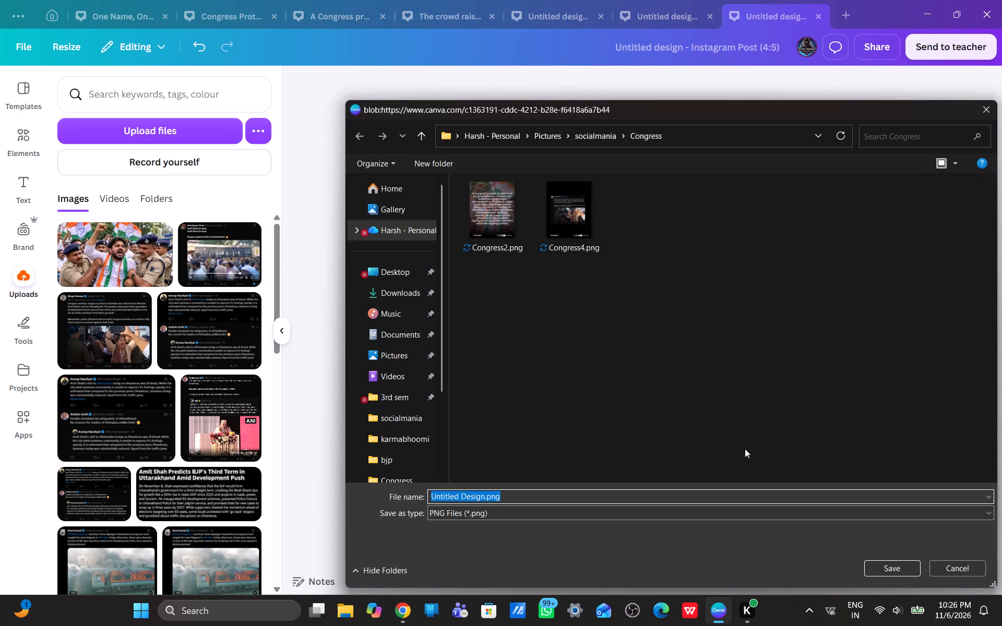
pyautogui.hotkey('ctrl', 'v')
pyautogui.press('6')
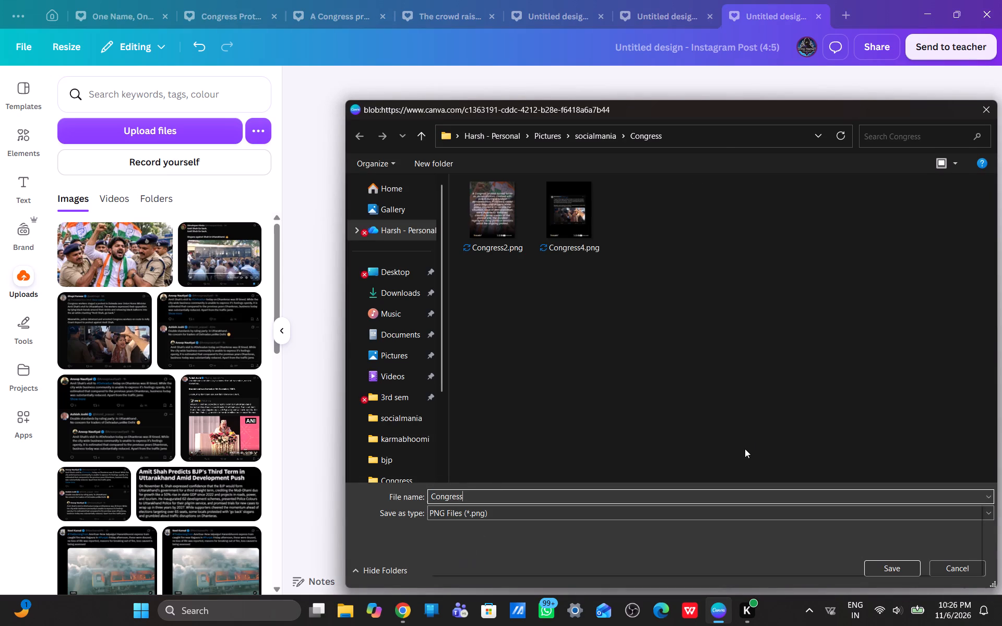
pyautogui.press('Return')
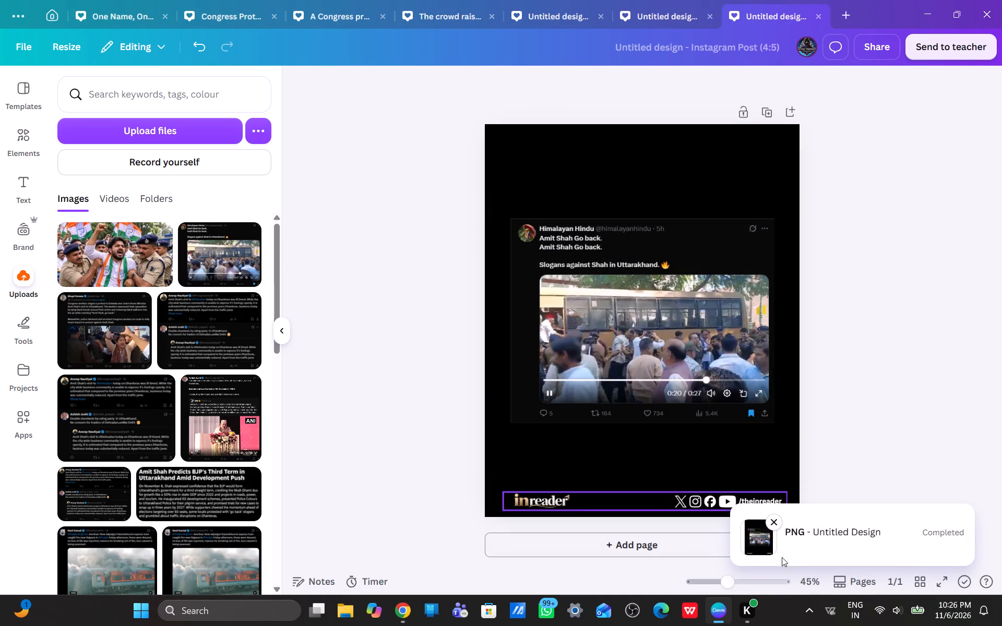